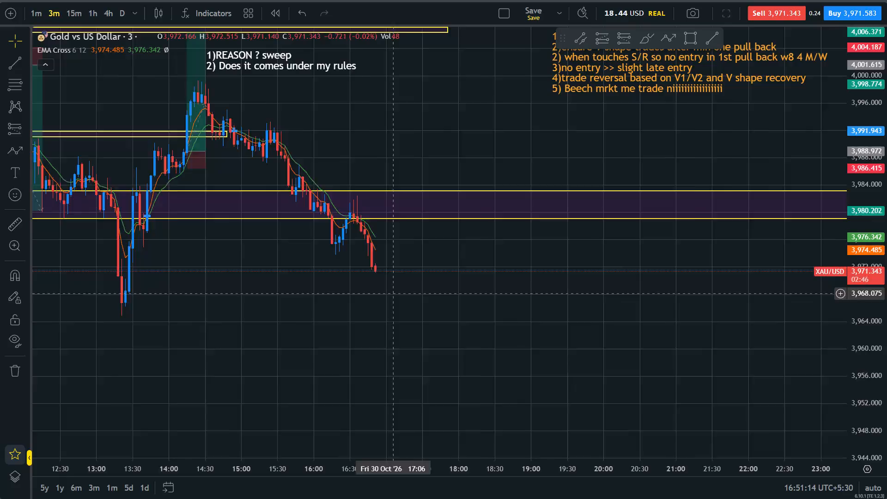
Examine the recent 3-minute gold price action around the marked support and resistance zones and the earlier trade markings.
left_click(679, 333)
scroll(679, 333, "up", 2)
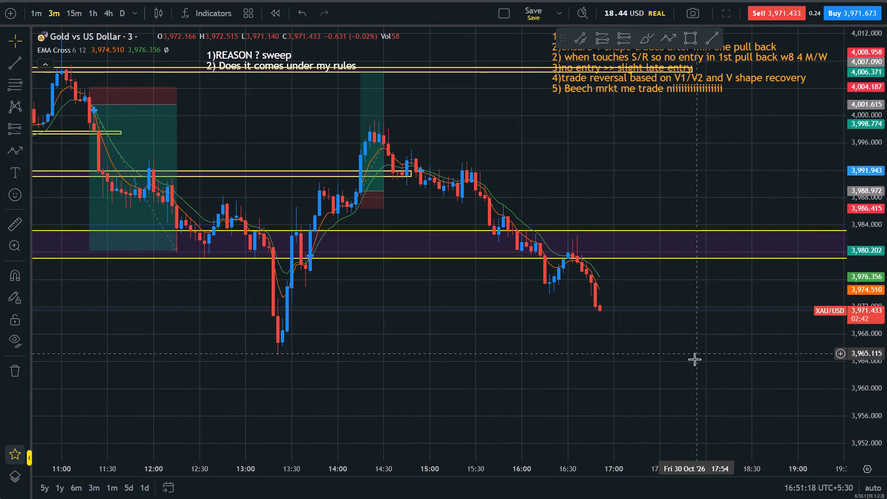
left_click_drag(688, 371, 648, 311)
left_click_drag(886, 384, 860, 238)
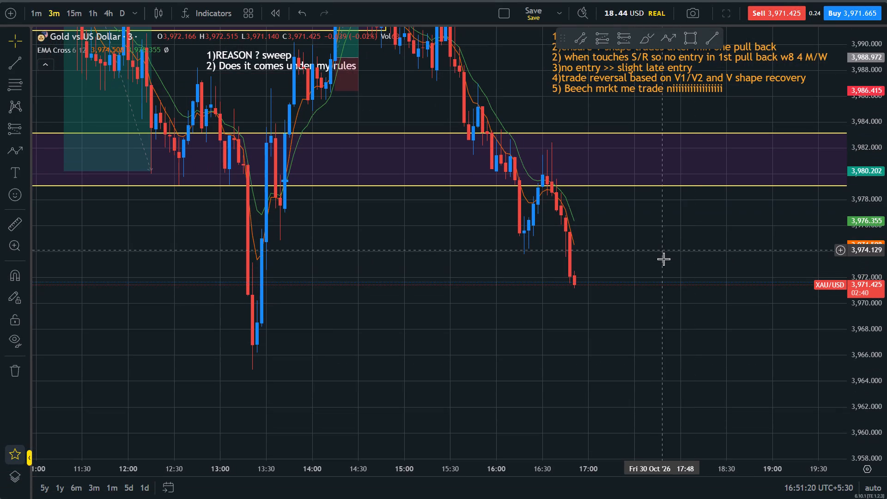
left_click_drag(667, 265, 674, 356)
scroll(674, 356, "down", 2)
left_click_drag(883, 157, 886, 236)
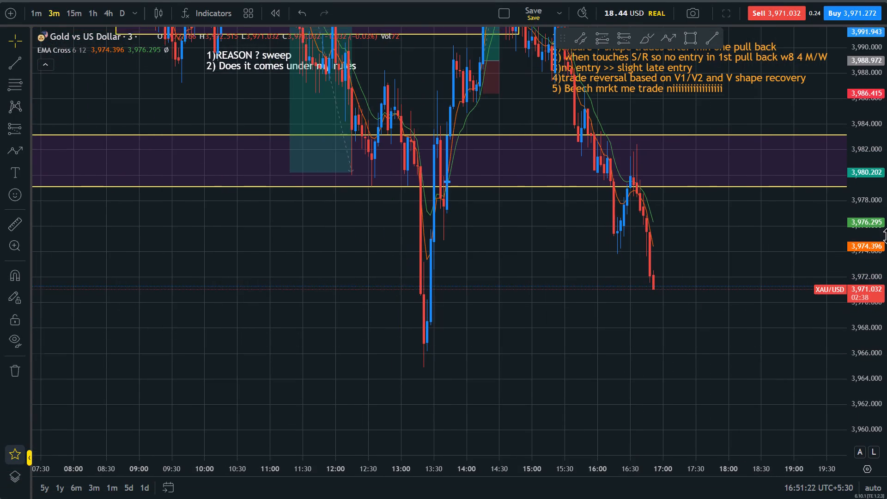
left_click_drag(886, 236, 886, 303)
left_click_drag(696, 266, 765, 359)
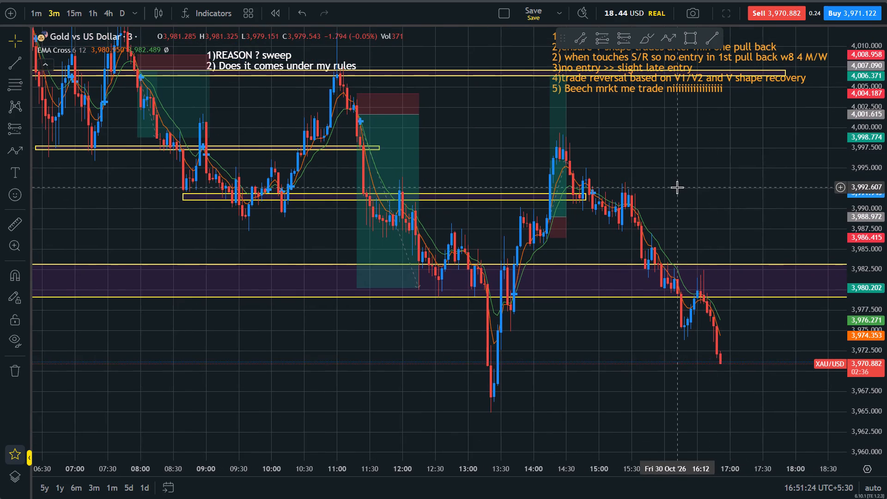
scroll(677, 187, "up", 4)
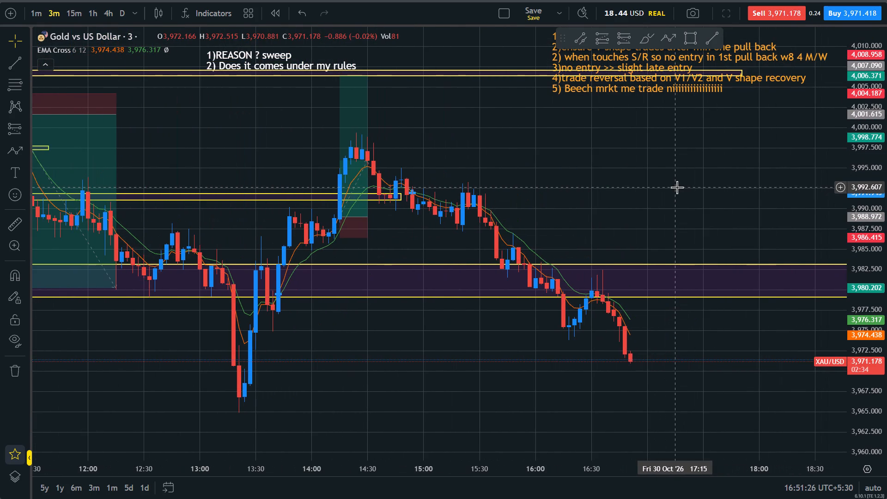
left_click_drag(632, 204, 538, 226)
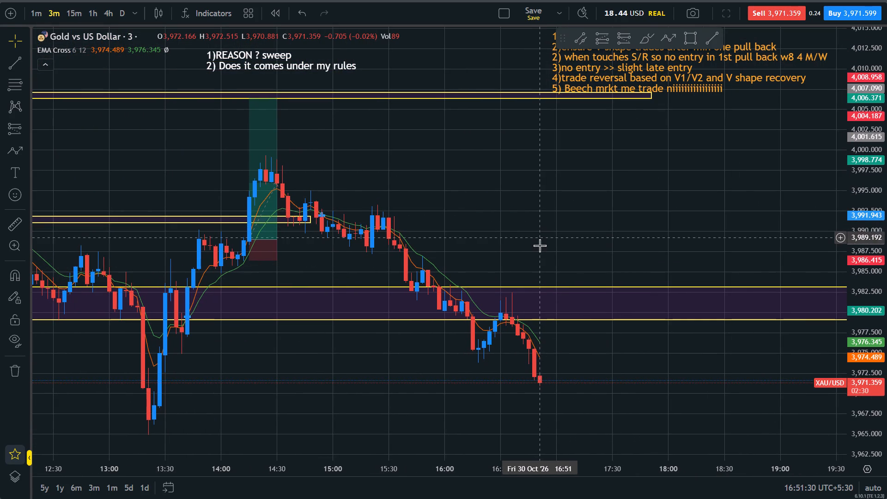
left_click_drag(886, 403, 885, 277)
left_click_drag(482, 230, 482, 287)
left_click(474, 286)
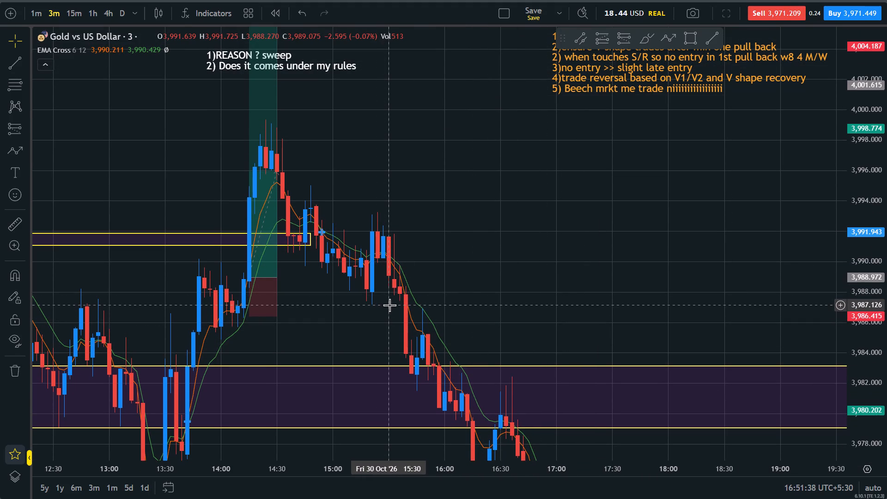
left_click_drag(577, 298, 520, 229)
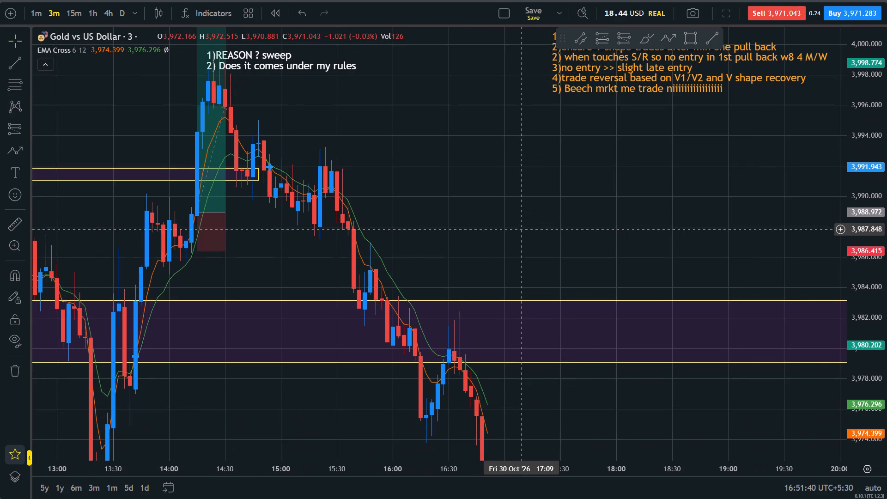
scroll(520, 229, "down", 3)
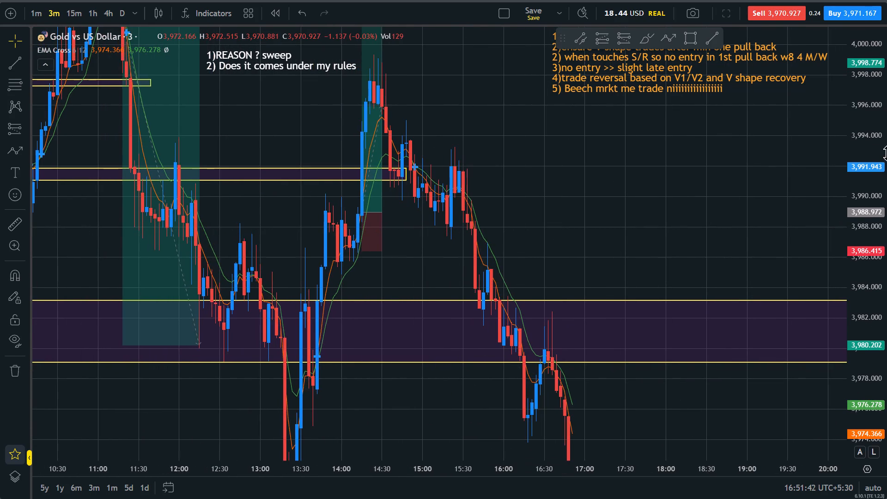
left_click_drag(886, 223, 886, 356)
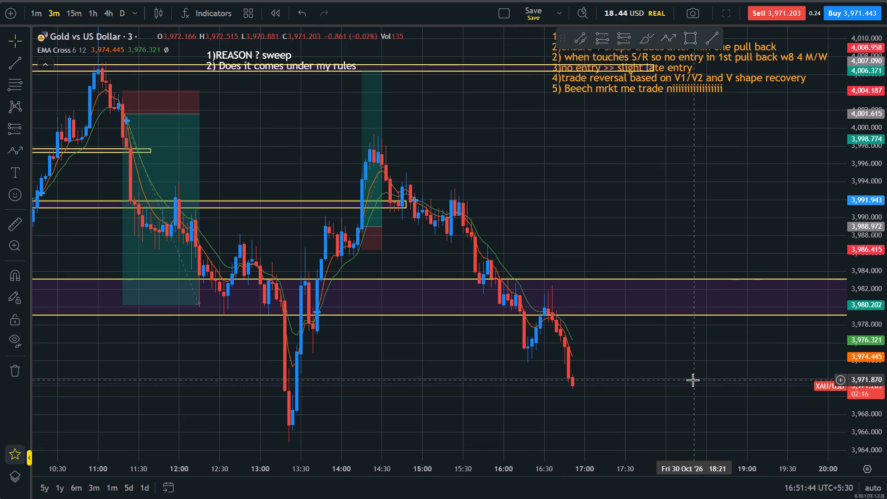
Switch to the USTEC chart open on the demo account and show it full screen.
key("F11")
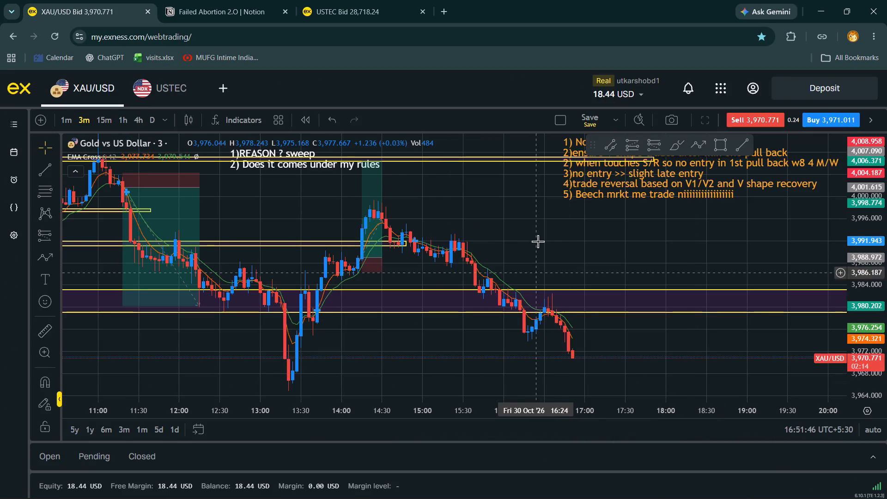
left_click(368, 1)
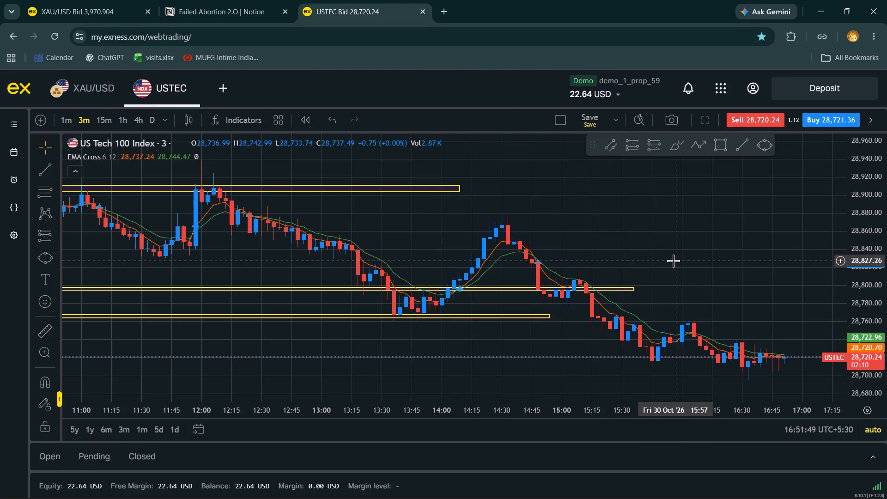
left_click(705, 119)
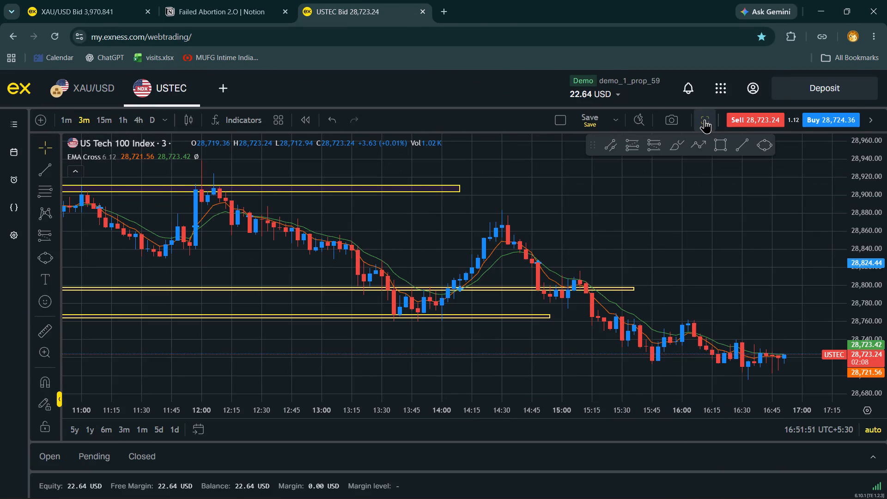
Go to the date 2026-10-14 at 00:00 on the US Tech 100 chart.
scroll(784, 329, "down", 5)
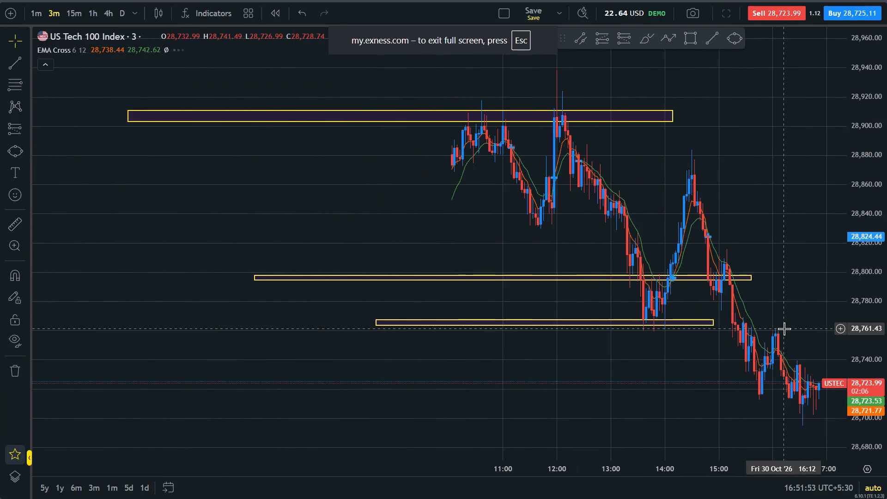
scroll(784, 329, "down", 4)
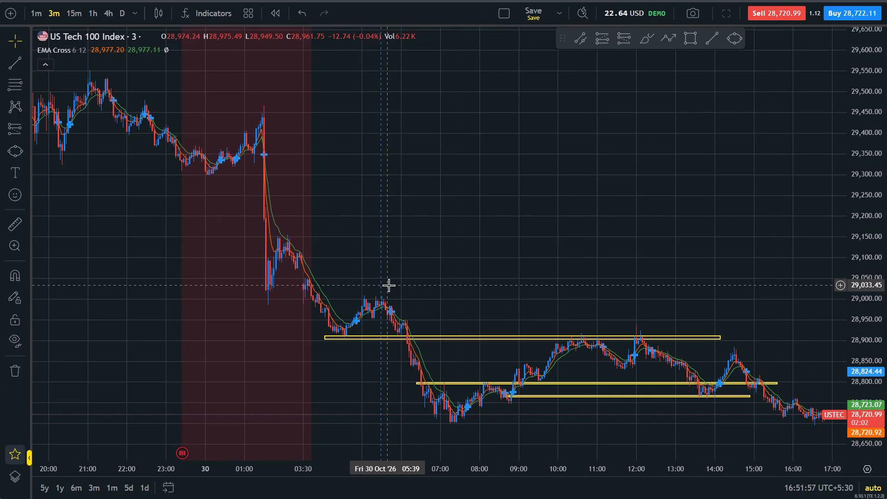
left_click(169, 487)
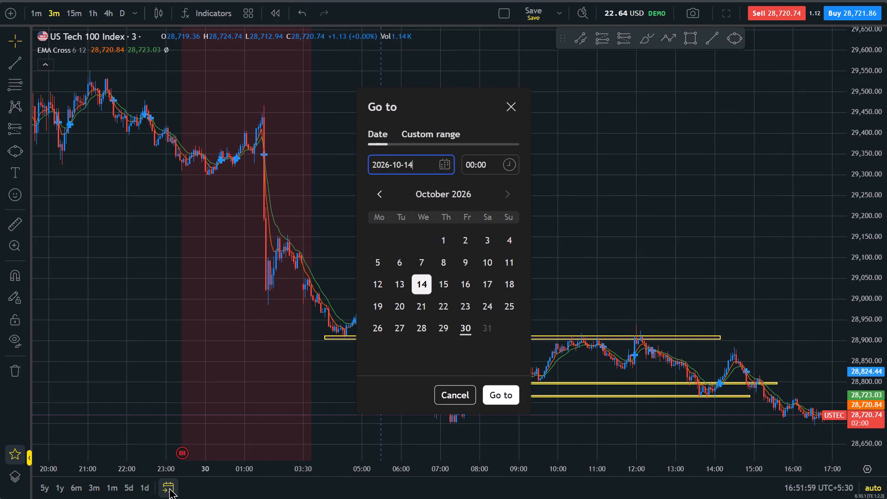
left_click(505, 398)
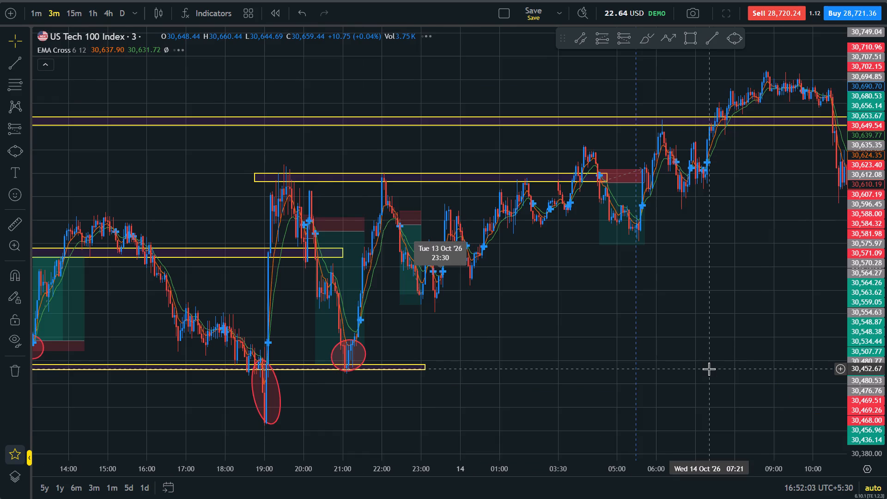
Examine the US Tech 100 price action of 14 Oct 2026, focusing on the 18:00 drop and the pullbacks until about 21:00.
scroll(709, 369, "left", 5)
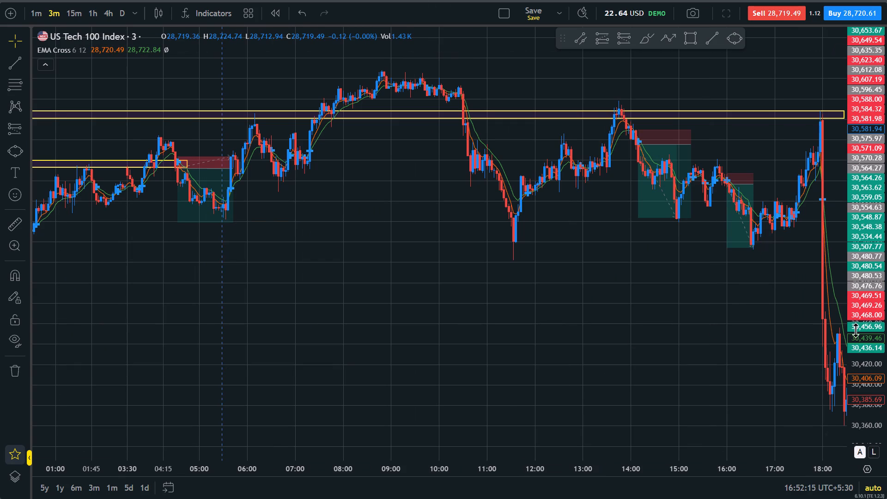
left_click_drag(705, 329, 437, 418)
left_click_drag(886, 374, 868, 125)
left_click_drag(619, 160, 604, 399)
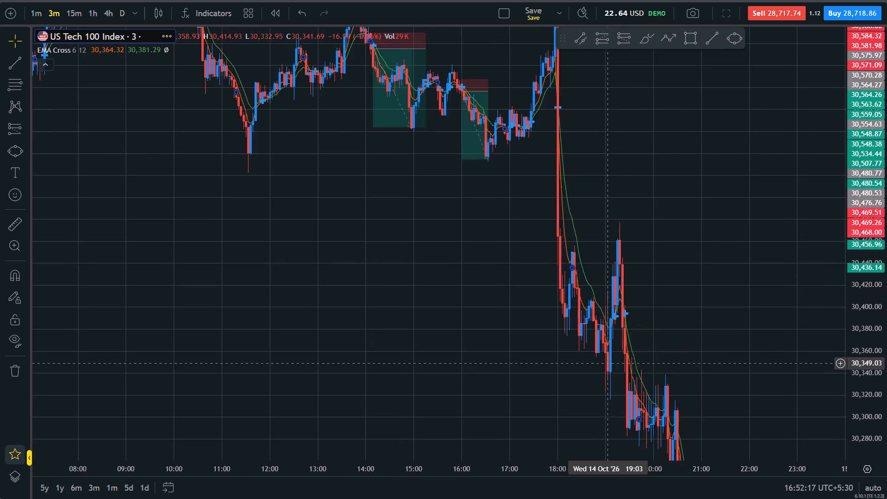
left_click_drag(604, 399, 600, 429)
left_click_drag(588, 237, 691, 276)
scroll(696, 281, "up", 4)
left_click_drag(727, 183, 718, 190)
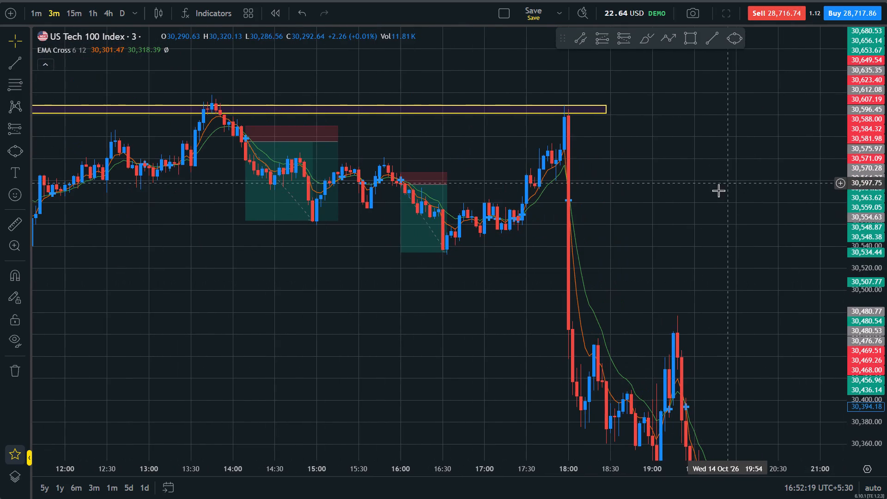
left_click_drag(718, 190, 668, 280)
left_click_drag(618, 350, 601, 238)
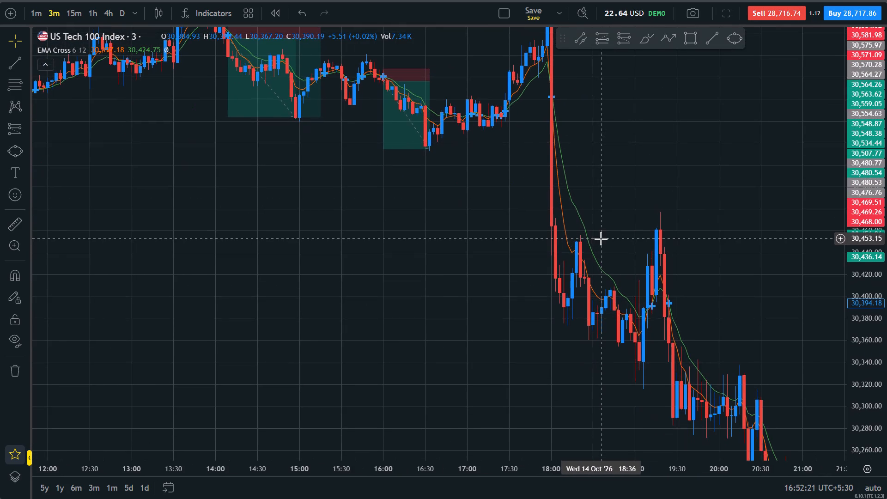
scroll(601, 238, "up", 3)
left_click_drag(694, 251, 613, 290)
left_click_drag(886, 151, 884, 249)
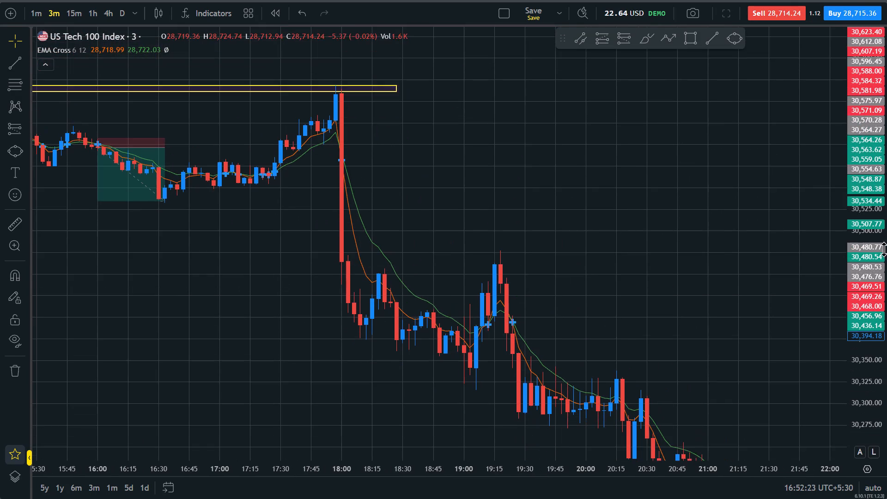
left_click_drag(884, 249, 882, 249)
left_click_drag(553, 284, 654, 254)
left_click_drag(886, 278, 869, 189)
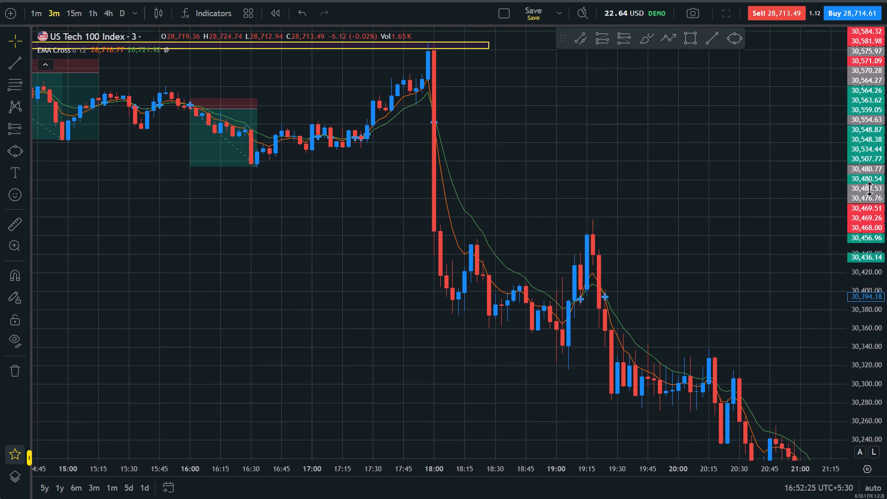
left_click_drag(869, 189, 874, 201)
left_click_drag(886, 307, 881, 0)
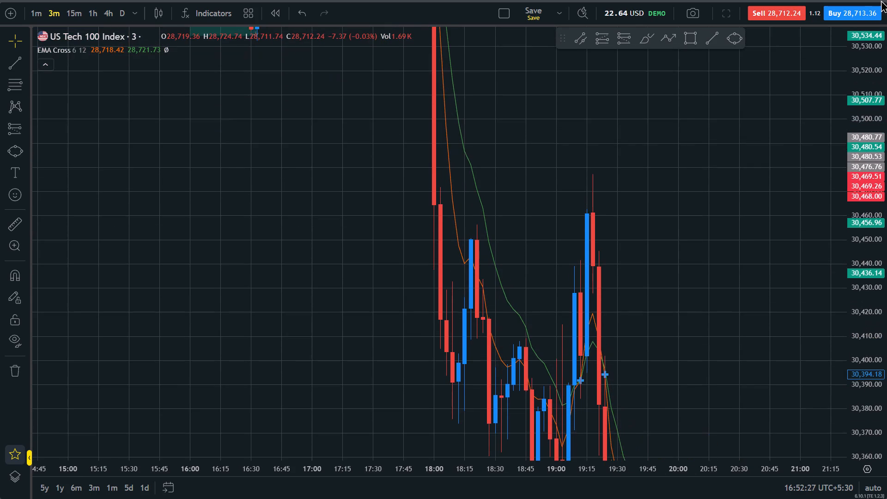
left_click_drag(881, 0, 886, 331)
left_click(642, 228)
left_click(637, 236)
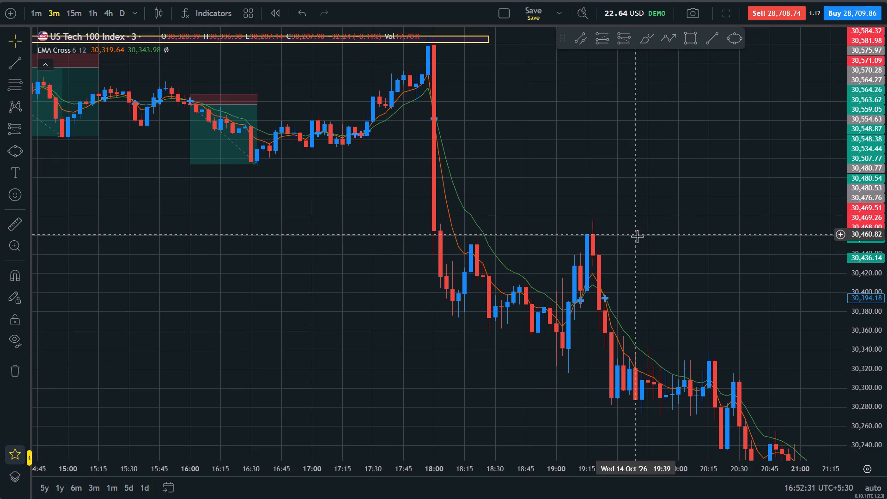
Draw a rectangle zone from the 18:00 candle to about 19:40, between about 30,449 and 30,456.
left_click(689, 42)
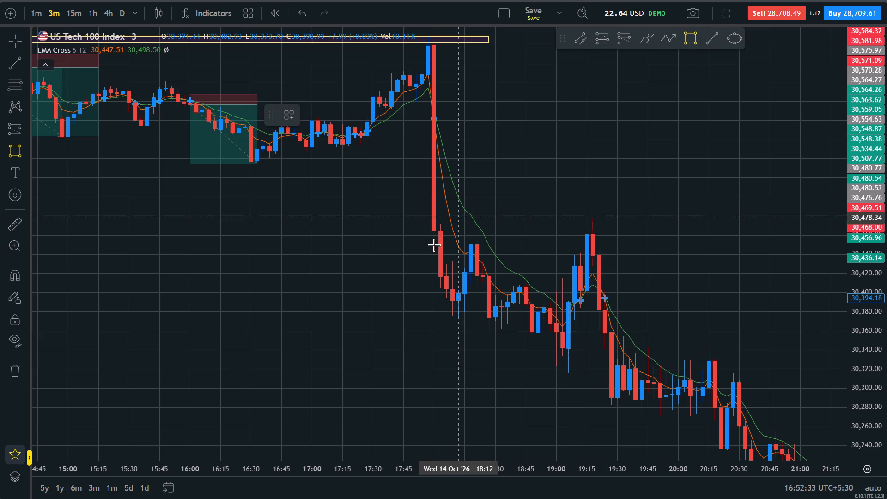
left_click(432, 245)
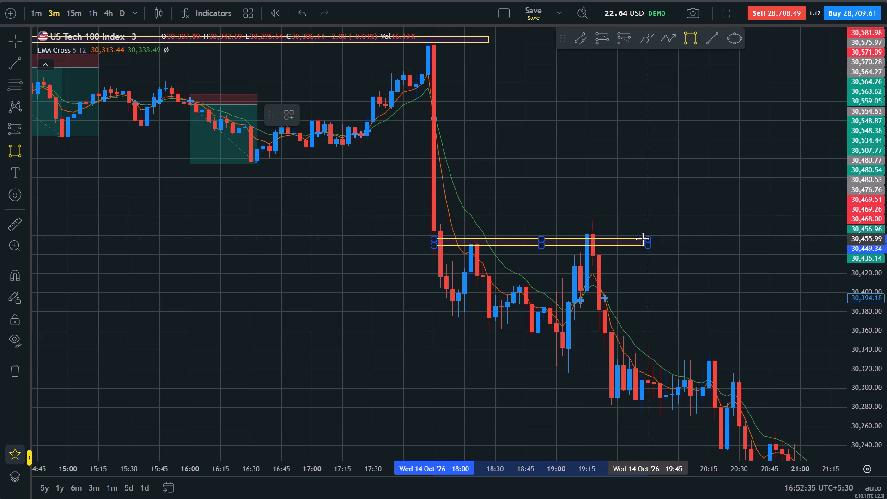
left_click(638, 239)
left_click(634, 283)
Place a short position at 19:24 with entry about 30,381.67, stop about 30,416.72 and target about 30,273.62.
scroll(634, 283, "up", 1)
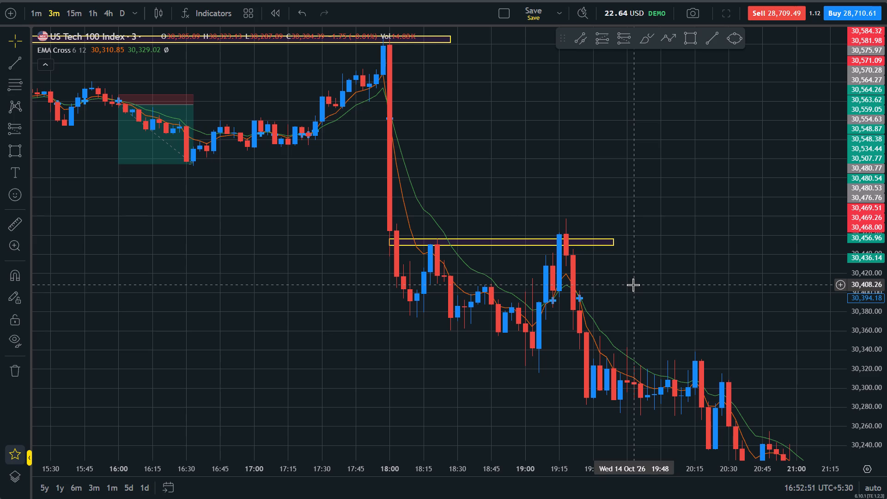
left_click(624, 38)
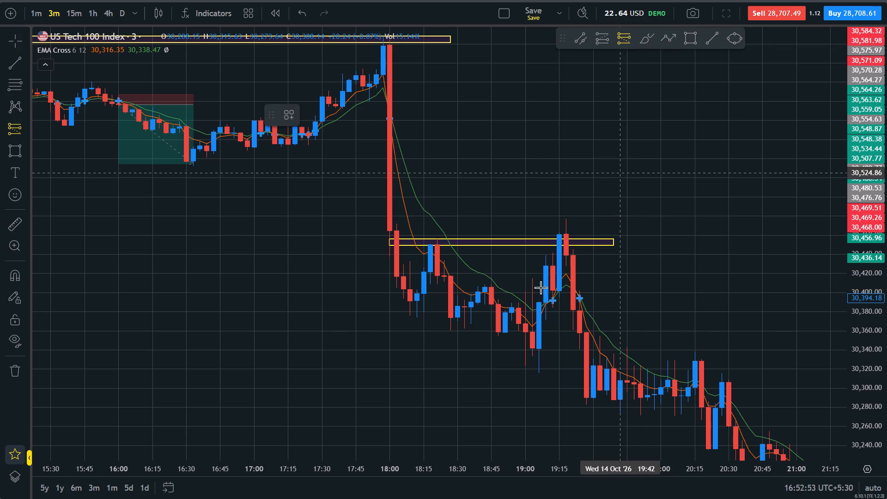
left_click(581, 310)
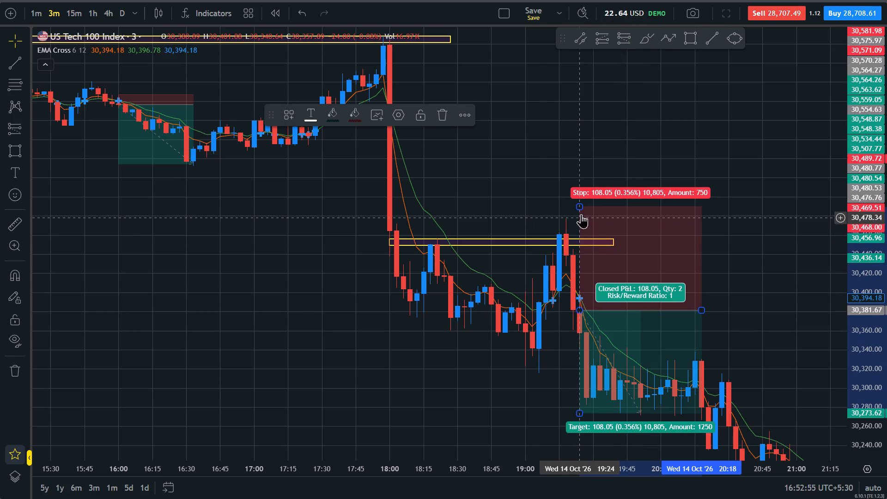
left_click_drag(580, 204, 587, 262)
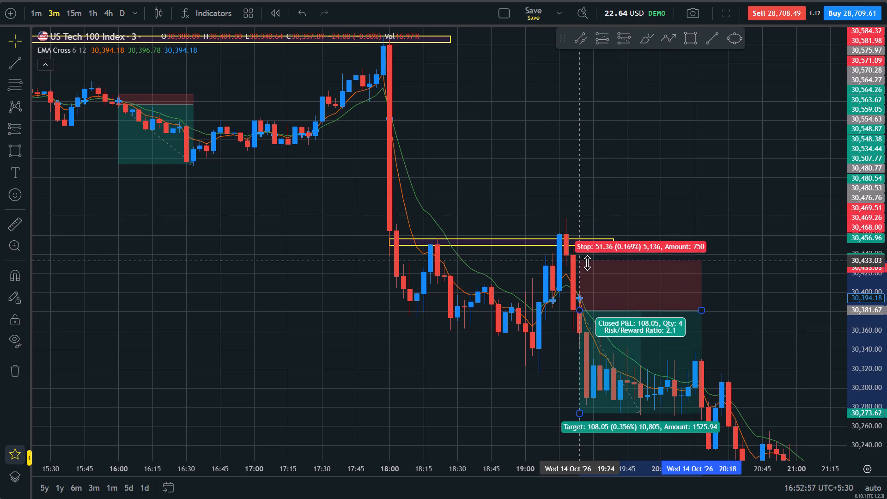
left_click_drag(587, 262, 587, 276)
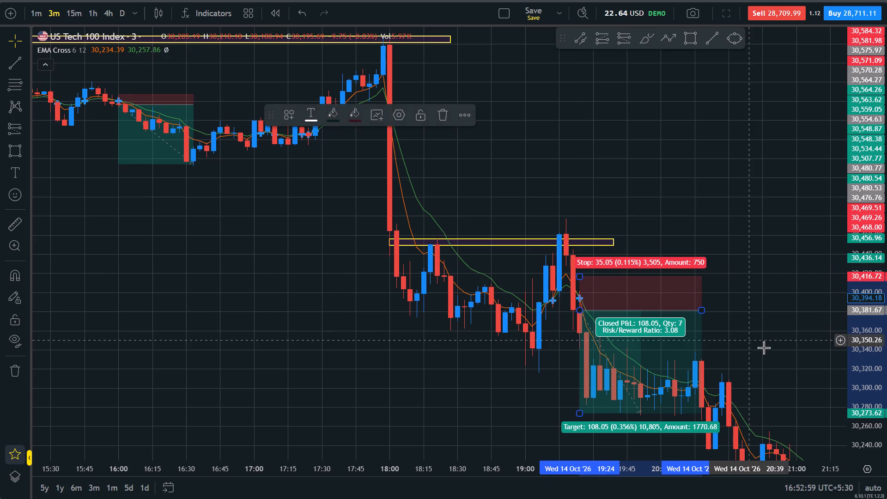
Place a short position at 20:33 with entry about 30,258.42, stop about 30,294.07 and target about 30,109.49.
left_click_drag(762, 348, 407, 158)
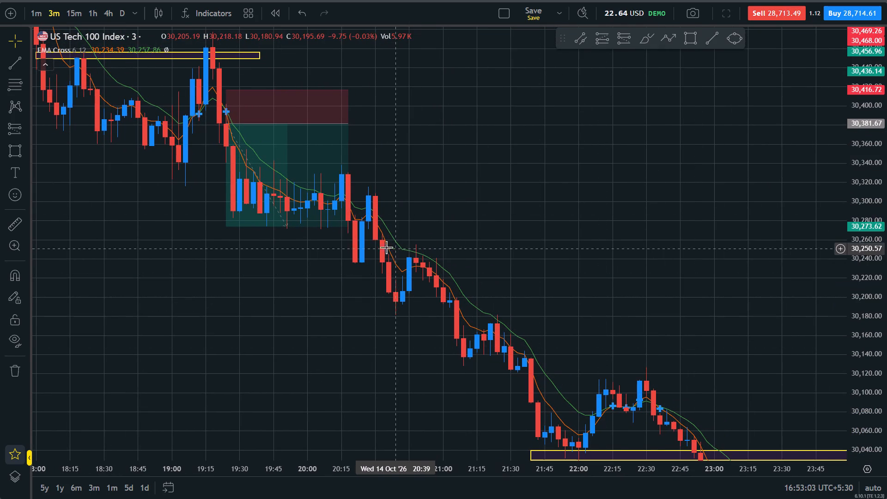
left_click(630, 43)
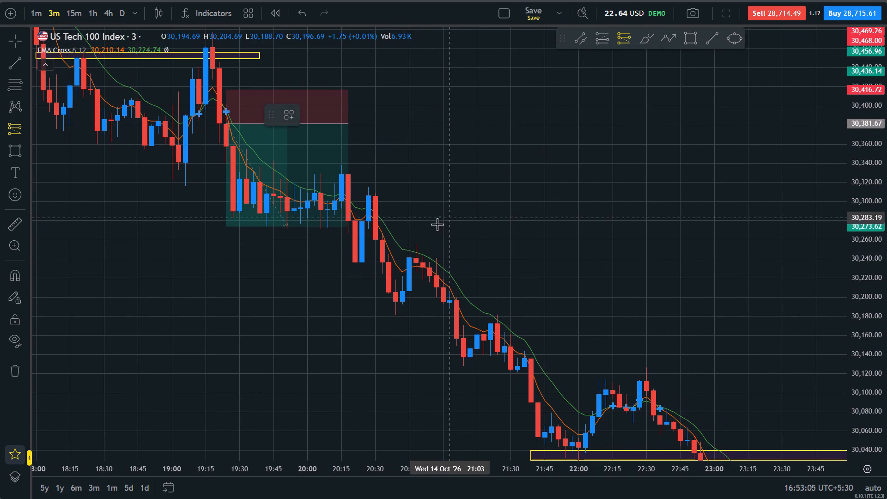
left_click(383, 241)
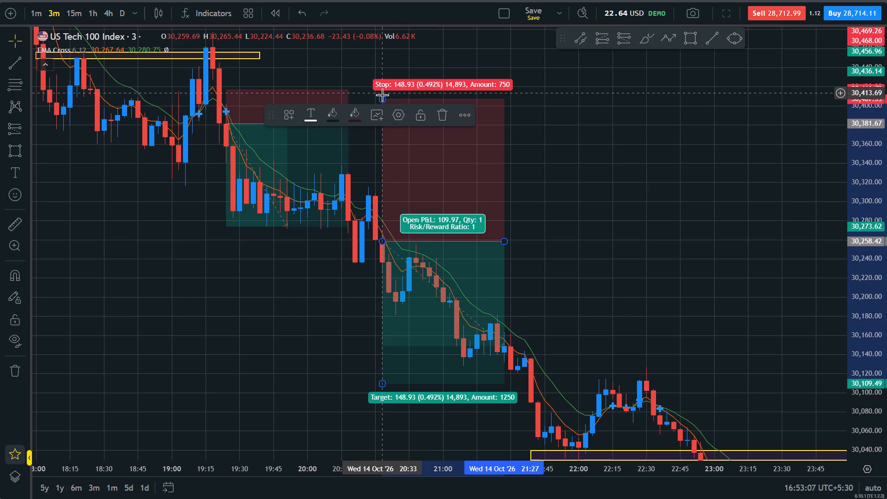
left_click_drag(382, 97, 382, 207)
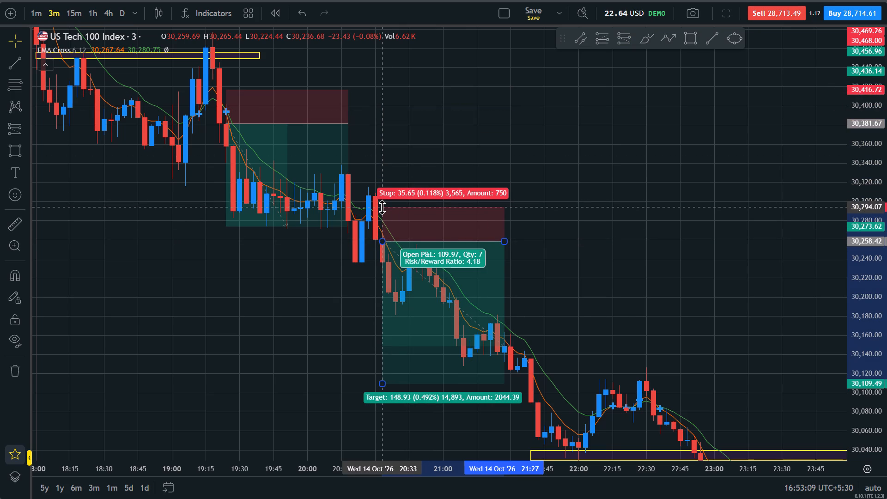
Place a short position at 22:36 with entry about 30,076.95, stop about 30,096.52 and target about 29,929.96.
left_click_drag(654, 331, 408, 136)
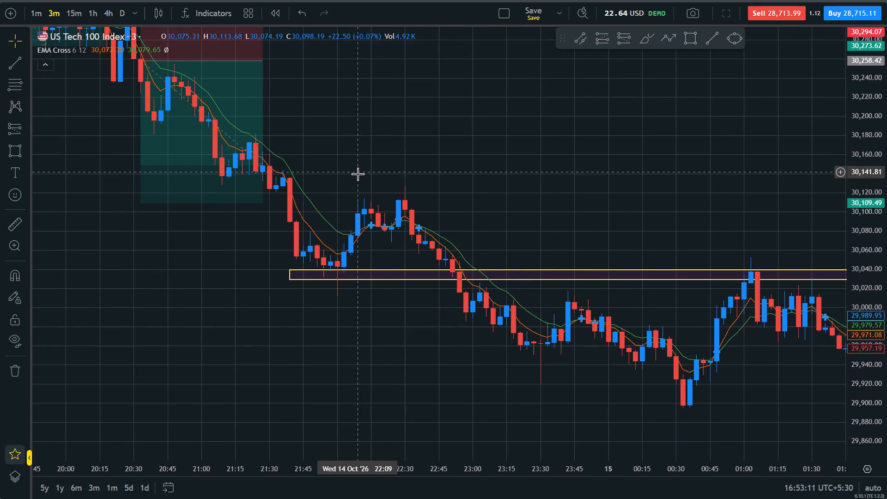
left_click_drag(882, 278, 814, 106)
left_click_drag(572, 180, 571, 198)
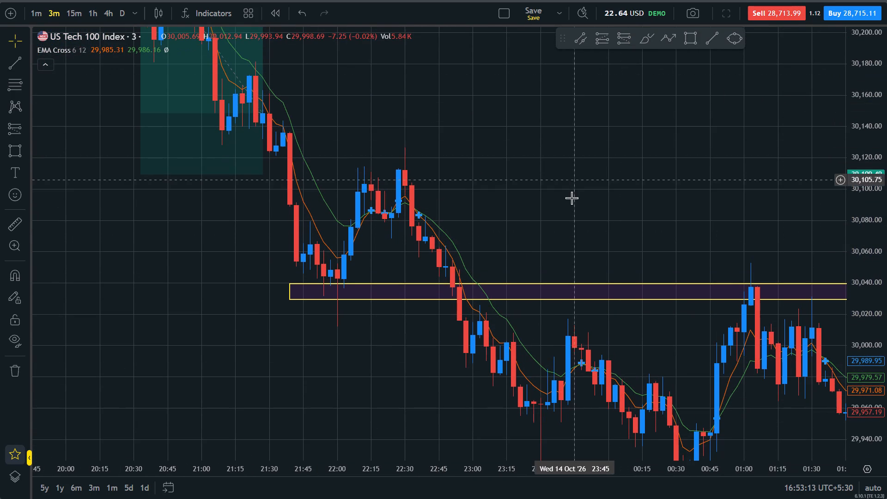
left_click_drag(571, 198, 571, 245)
left_click(619, 44)
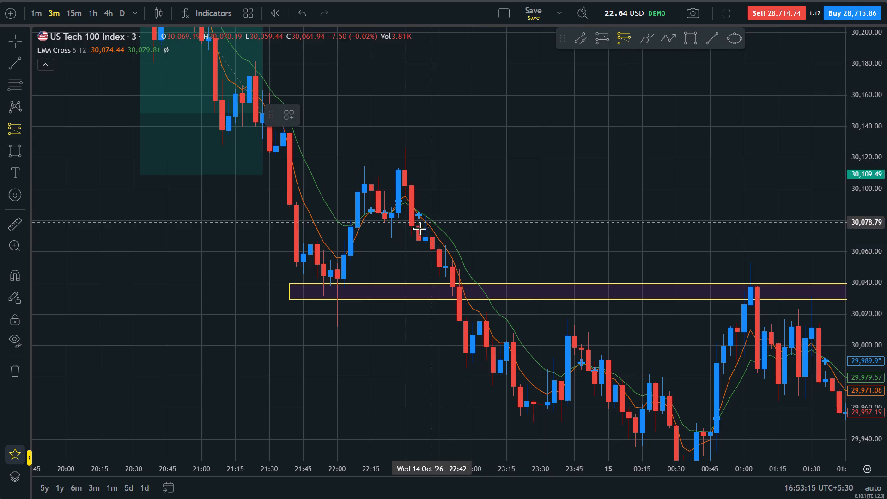
left_click(418, 225)
left_click_drag(420, 82, 416, 194)
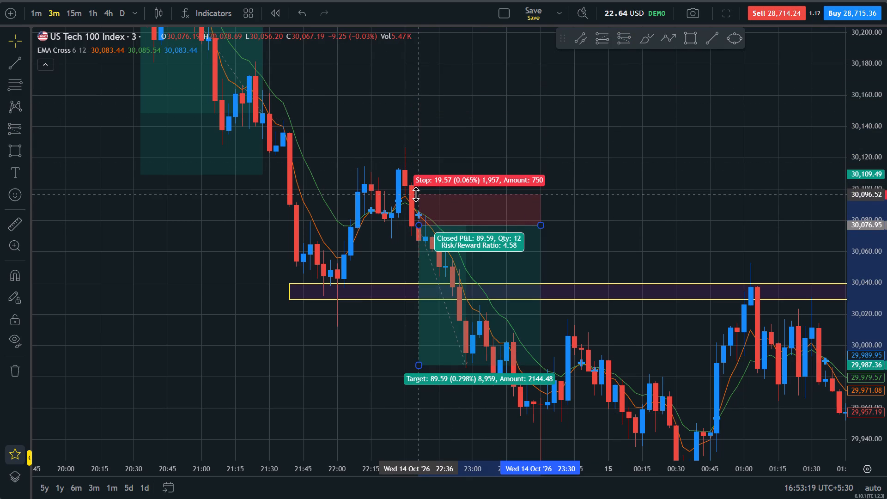
left_click_drag(615, 254, 558, 128)
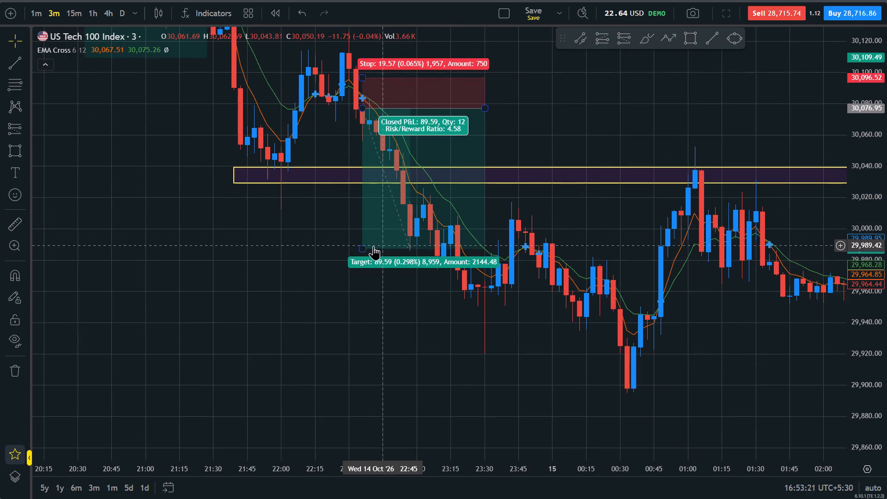
left_click_drag(361, 249, 405, 356)
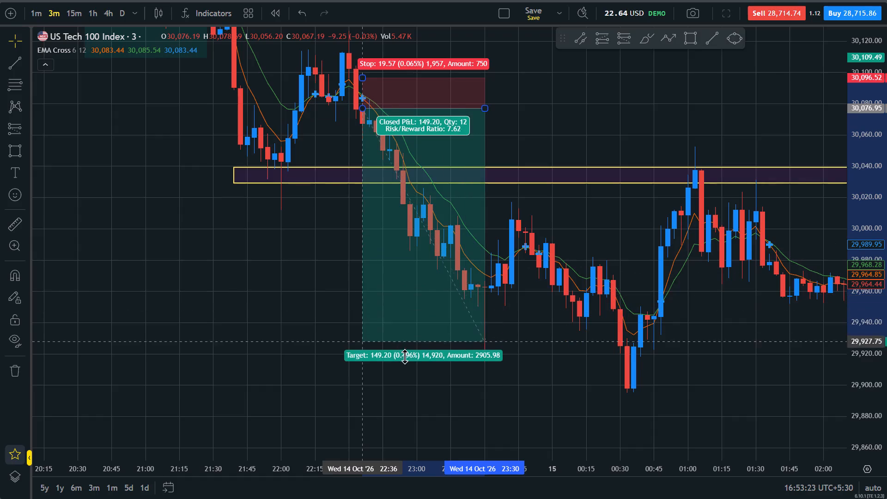
left_click_drag(405, 356, 415, 338)
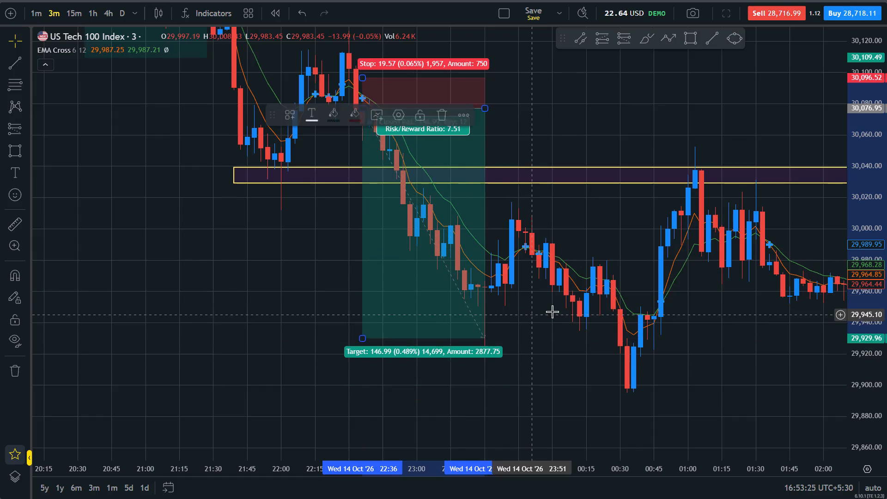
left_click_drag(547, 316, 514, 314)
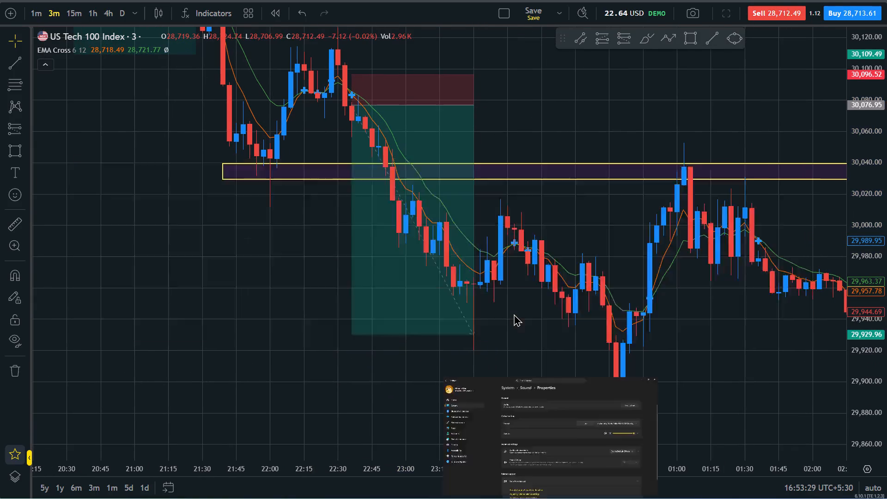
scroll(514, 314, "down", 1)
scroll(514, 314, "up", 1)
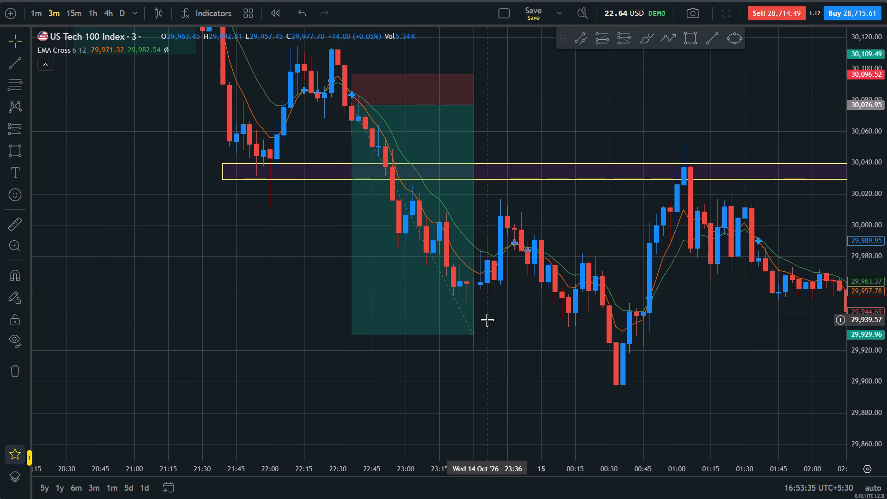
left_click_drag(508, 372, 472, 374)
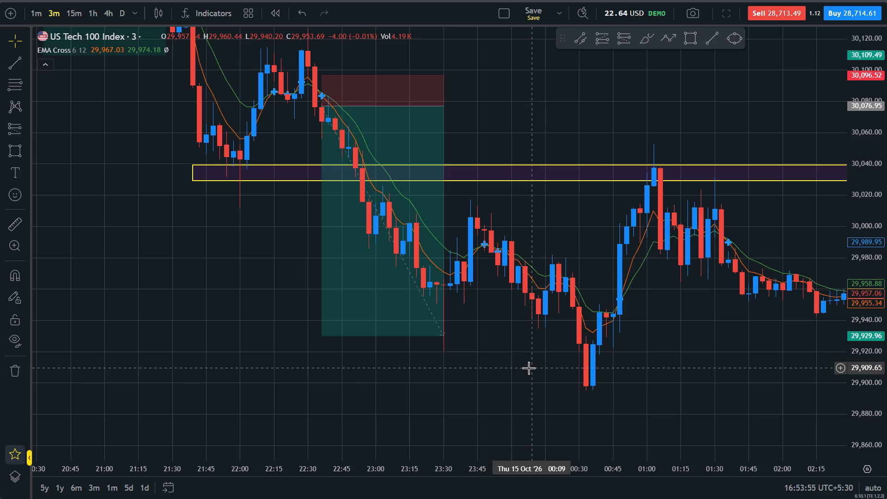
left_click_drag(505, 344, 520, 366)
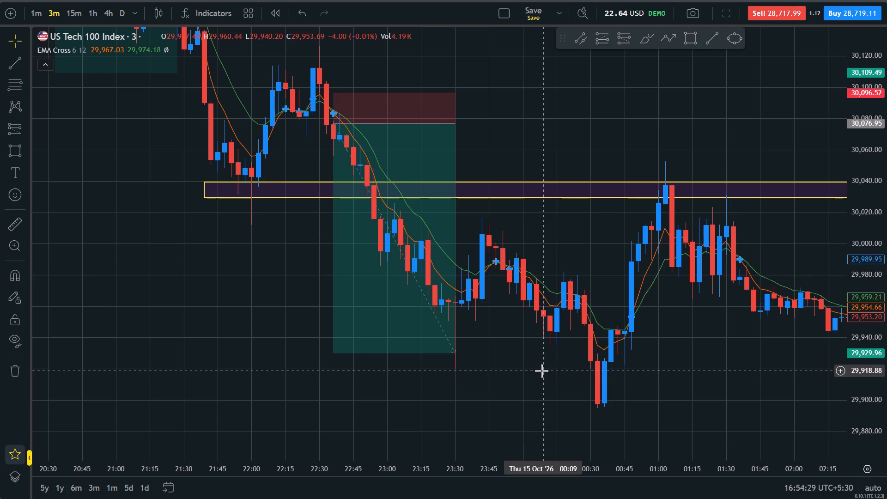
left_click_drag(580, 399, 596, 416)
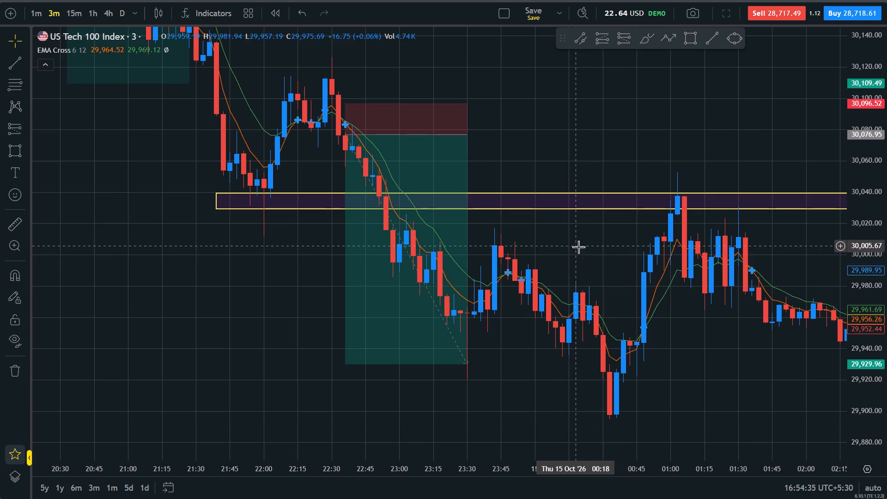
Review the marked zones and short positions of 14 Oct 2026 backwards from 23:30 to the morning, focusing on the 18:00 drop.
left_click_drag(586, 278, 644, 386)
left_click_drag(554, 152, 699, 262)
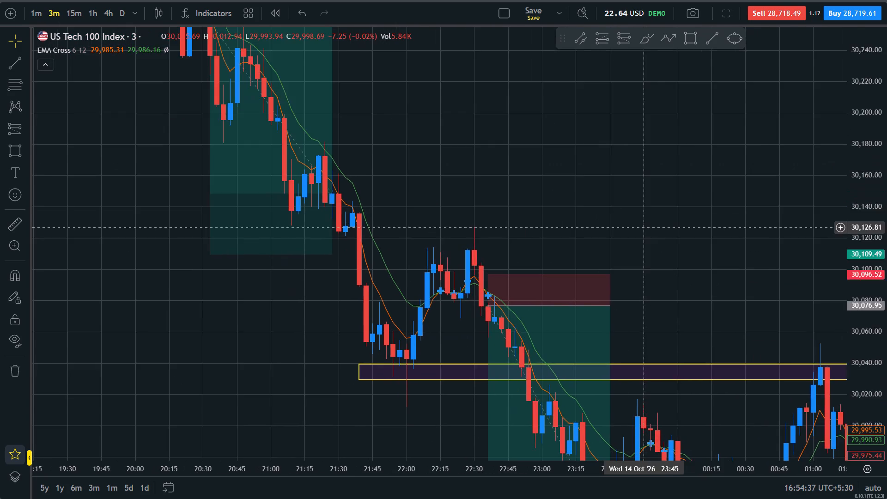
left_click_drag(699, 262, 749, 307)
left_click_drag(542, 147, 659, 342)
scroll(659, 342, "down", 2)
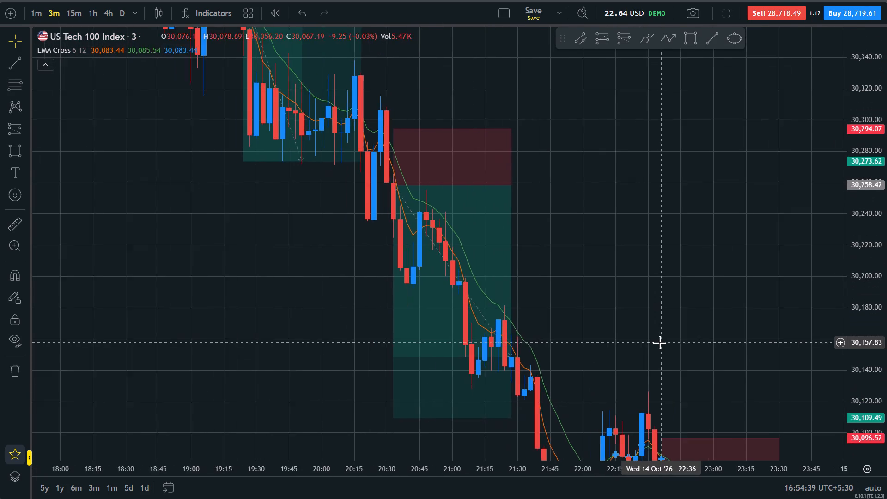
scroll(659, 342, "down", 2)
left_click_drag(403, 92, 482, 325)
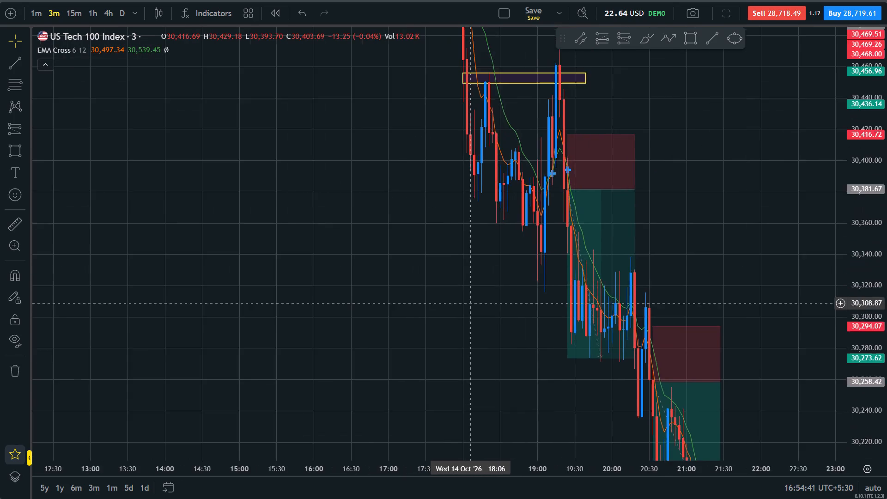
left_click_drag(482, 325, 500, 357)
left_click_drag(379, 111, 485, 323)
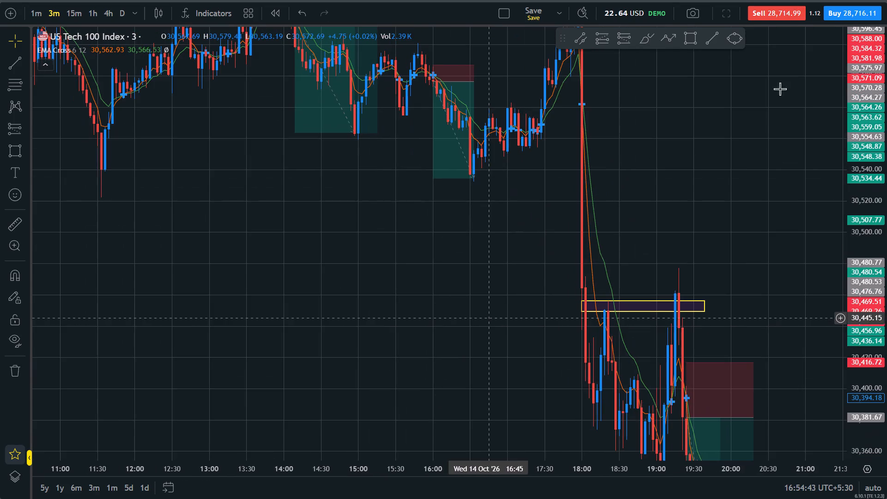
left_click_drag(886, 140, 886, 234)
left_click_drag(631, 116, 739, 258)
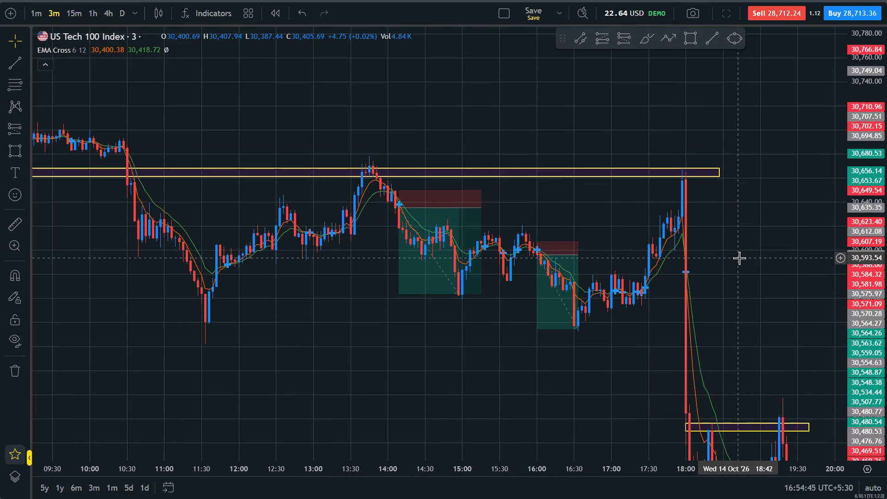
scroll(739, 258, "up", 3)
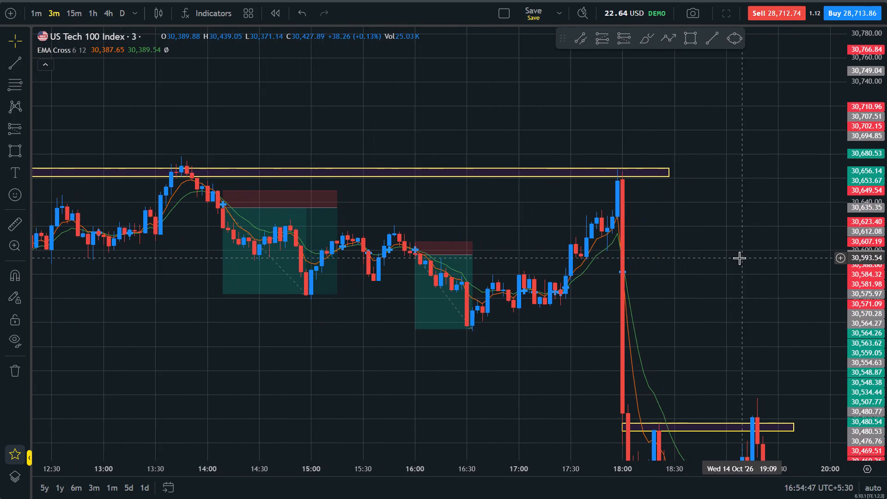
scroll(739, 258, "up", 1)
left_click(612, 301)
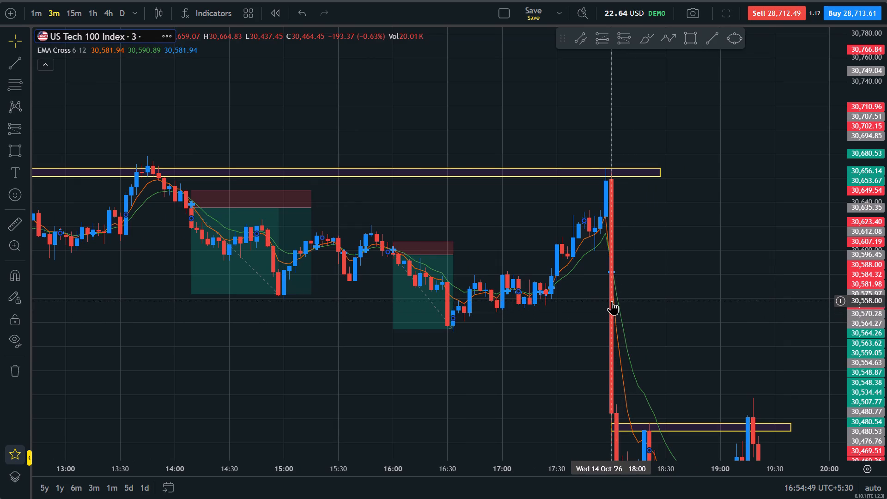
Examine the three short positions after the 18:00 drop and the price action into the early hours of 15 Oct.
left_click_drag(712, 335, 473, 112)
left_click_drag(777, 360, 585, 205)
left_click_drag(886, 193, 886, 271)
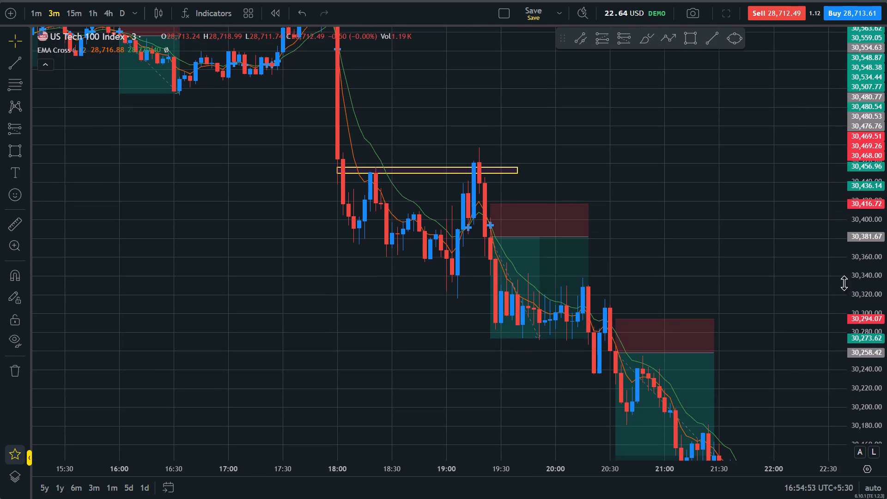
left_click(755, 351)
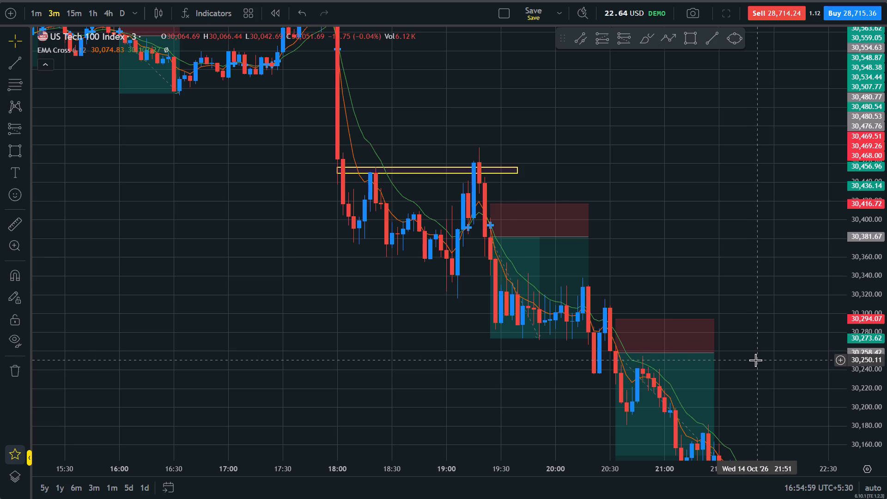
left_click_drag(755, 355, 237, 144)
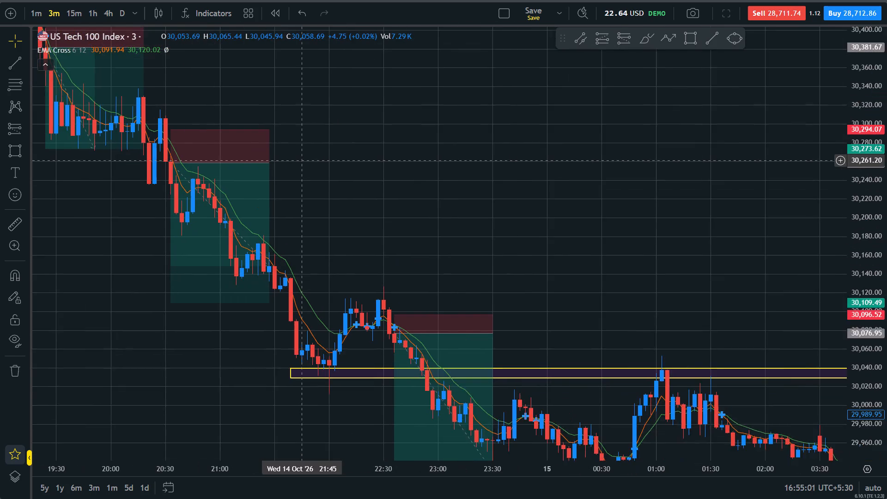
left_click_drag(237, 144, 207, 136)
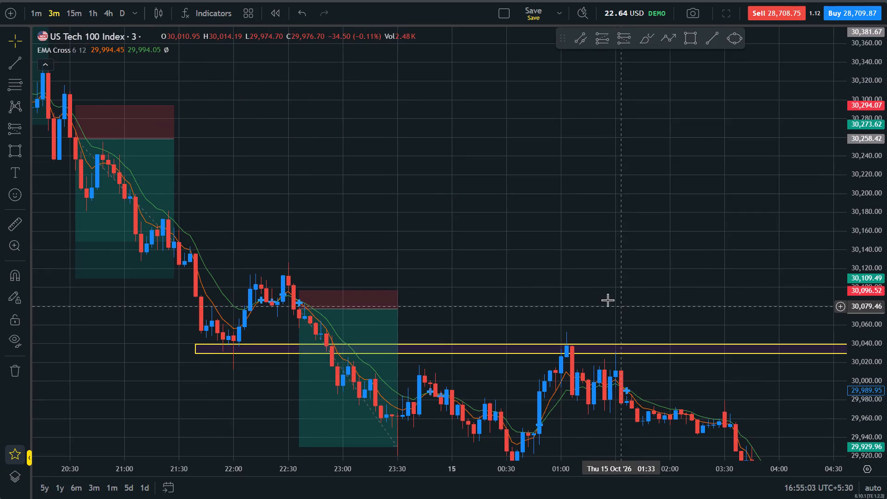
Switch to the 3-minute XAU/USD chart in full screen and examine the 30 Oct 2026 pullback and sell-off around 16:30 to 17:00.
key("ctrl+Tab")
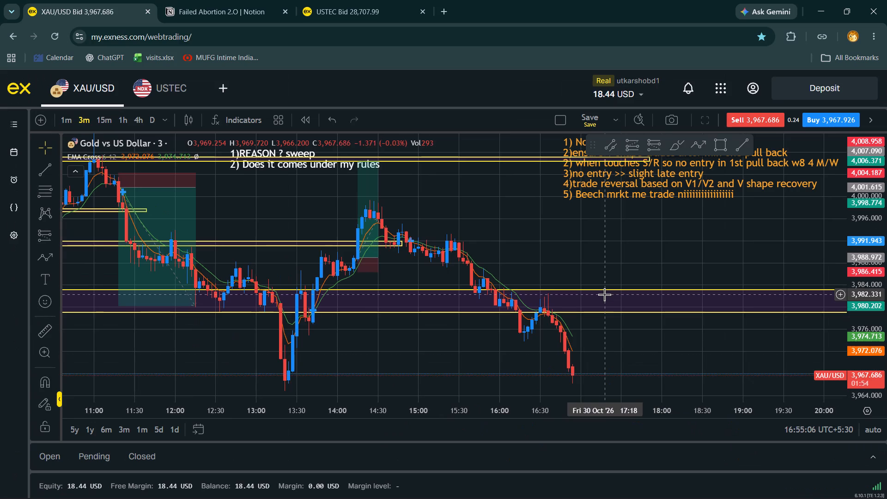
left_click(704, 116)
left_click_drag(886, 359, 882, 338)
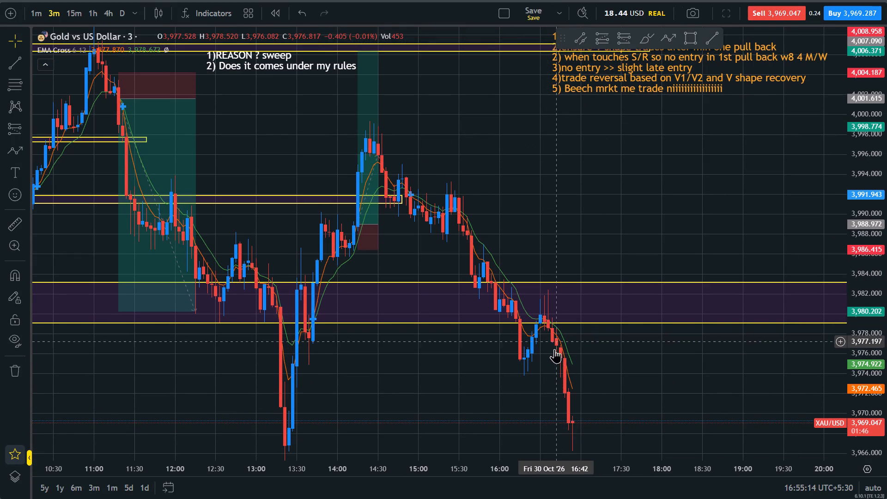
left_click(553, 343)
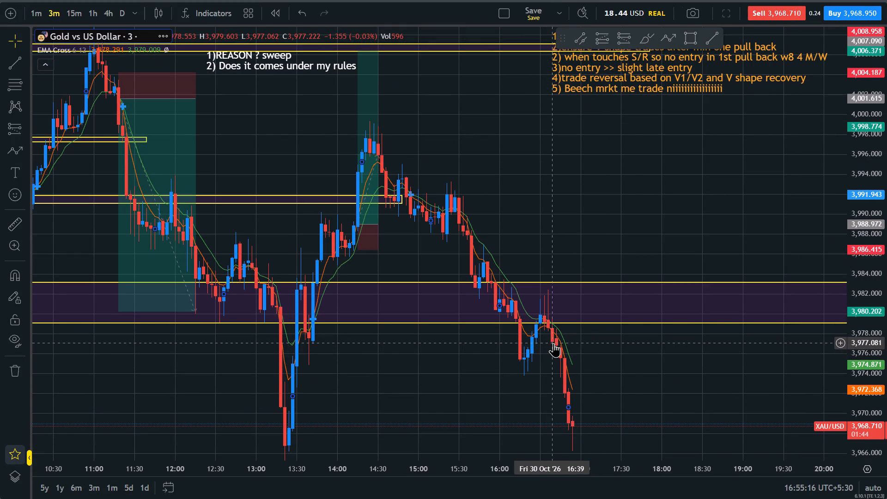
left_click(637, 348)
scroll(637, 348, "up", 1)
left_click_drag(886, 402, 882, 357)
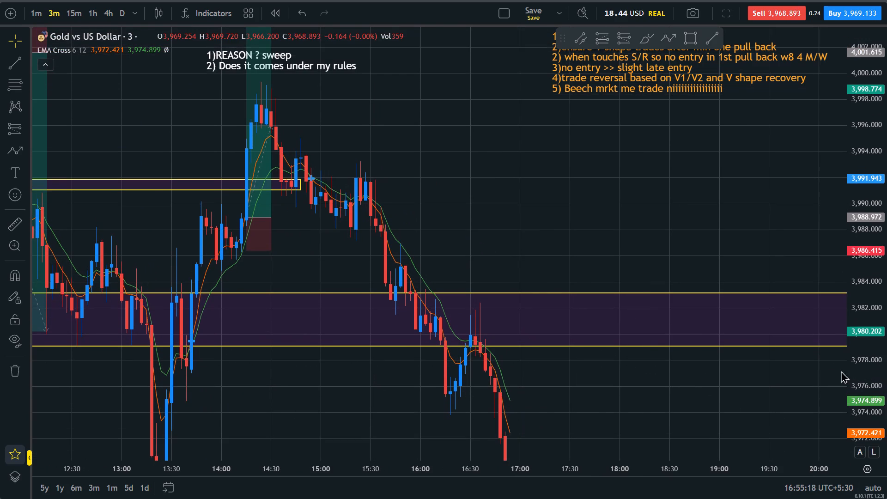
left_click_drag(632, 388, 634, 326)
scroll(634, 326, "up", 1)
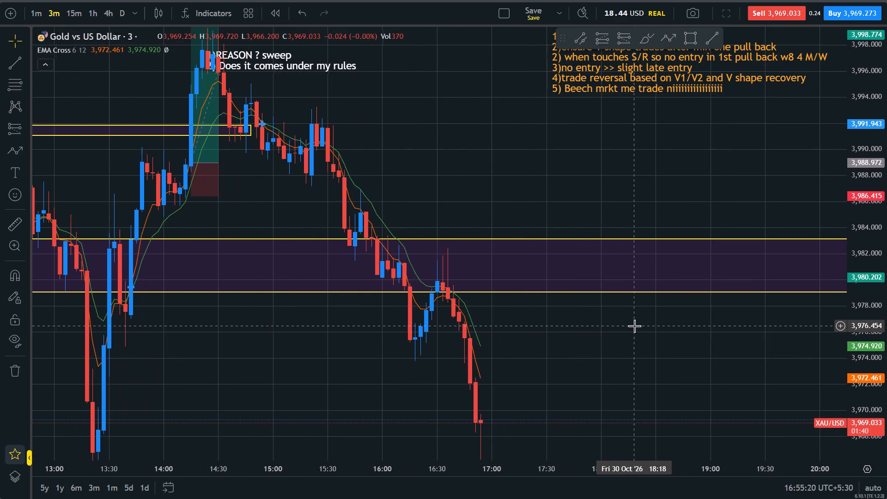
left_click(461, 316)
left_click(546, 320)
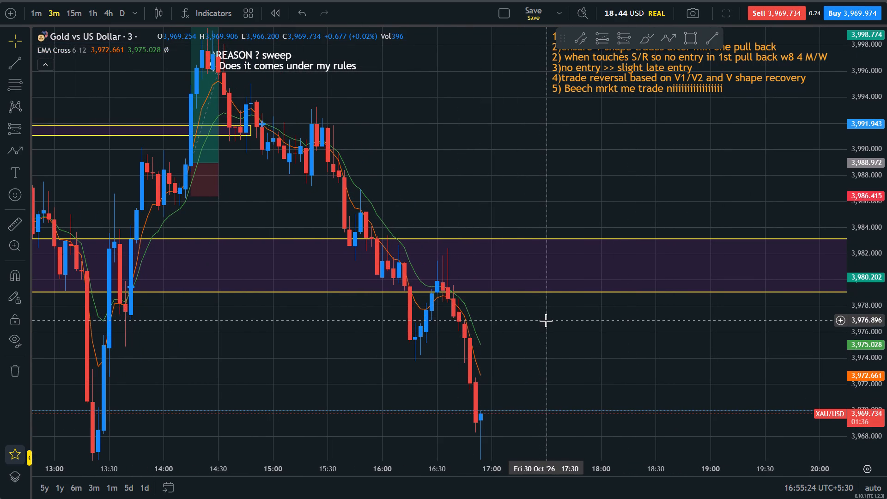
scroll(546, 320, "up", 1)
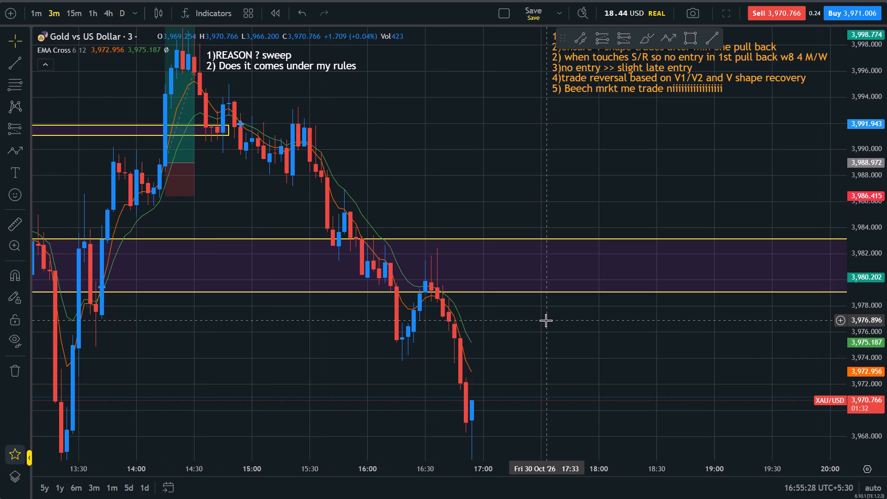
left_click_drag(513, 339, 536, 291)
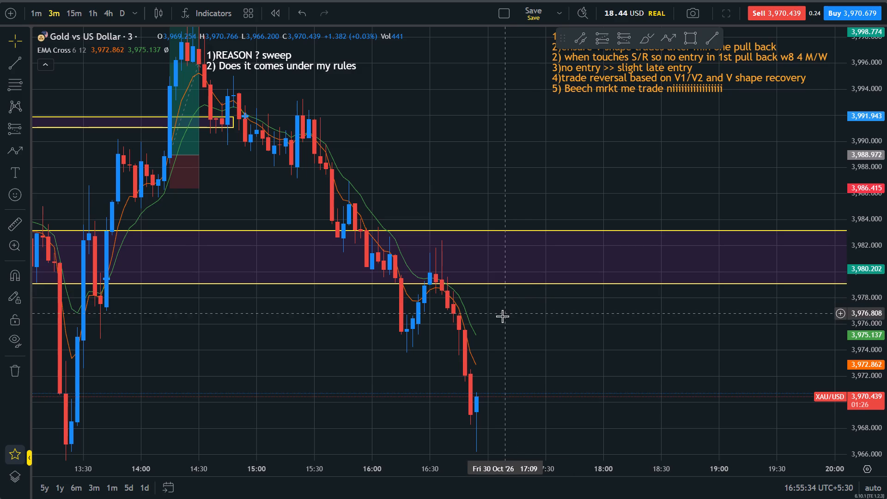
Draw a thin rectangle zone along the 13:15 swing low at about 3,966.4, extending from 13:15 to about 17:18.
left_click_drag(499, 316, 547, 301)
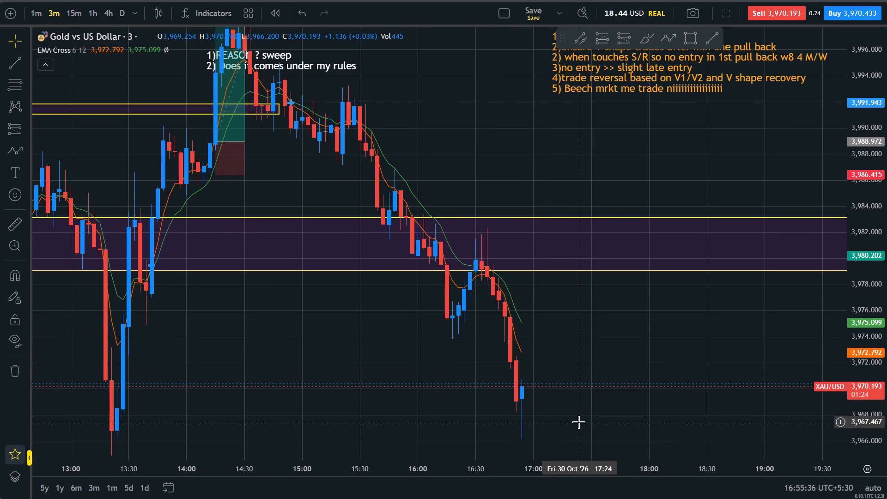
left_click_drag(573, 434, 584, 398)
left_click_drag(583, 390, 631, 404)
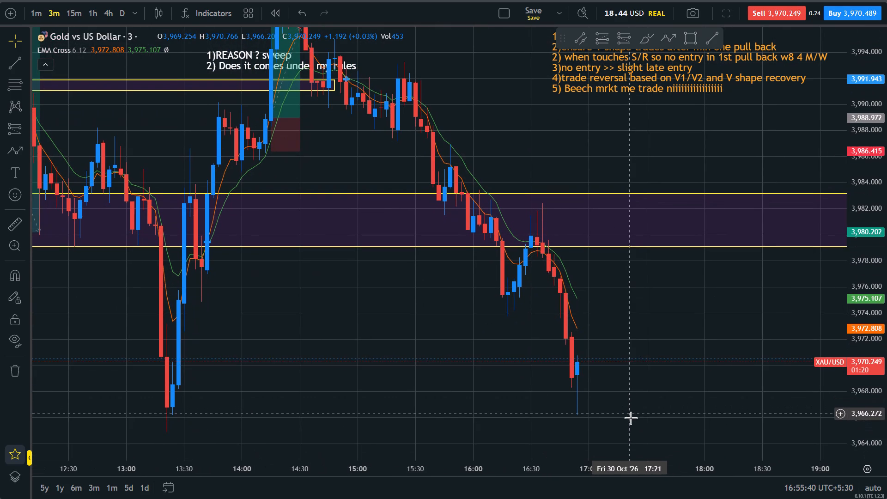
left_click(631, 420)
left_click(695, 40)
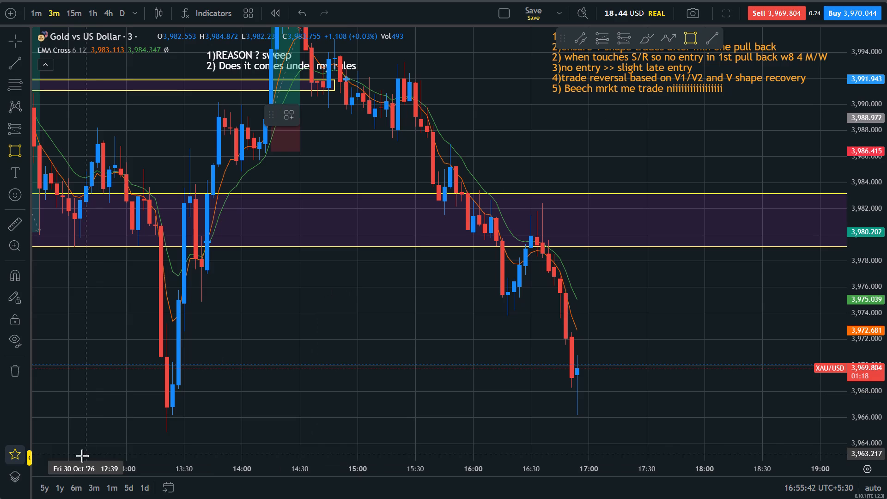
left_click(153, 413)
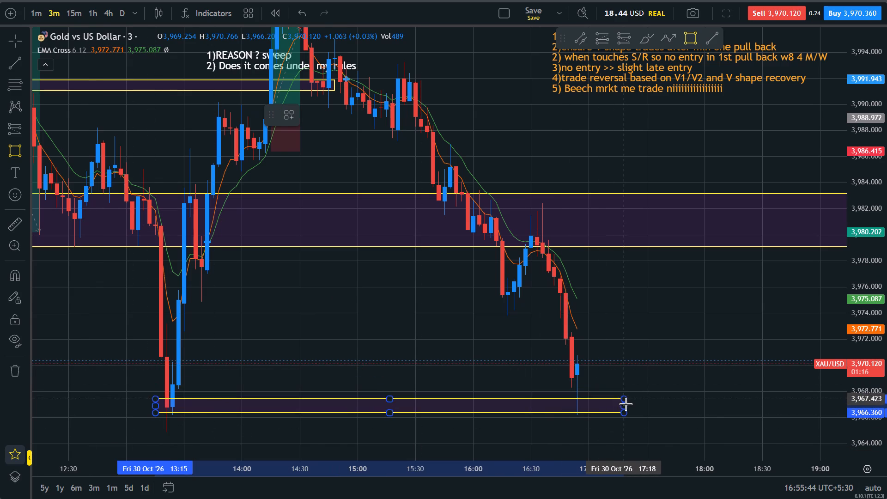
left_click(626, 410)
left_click(613, 360)
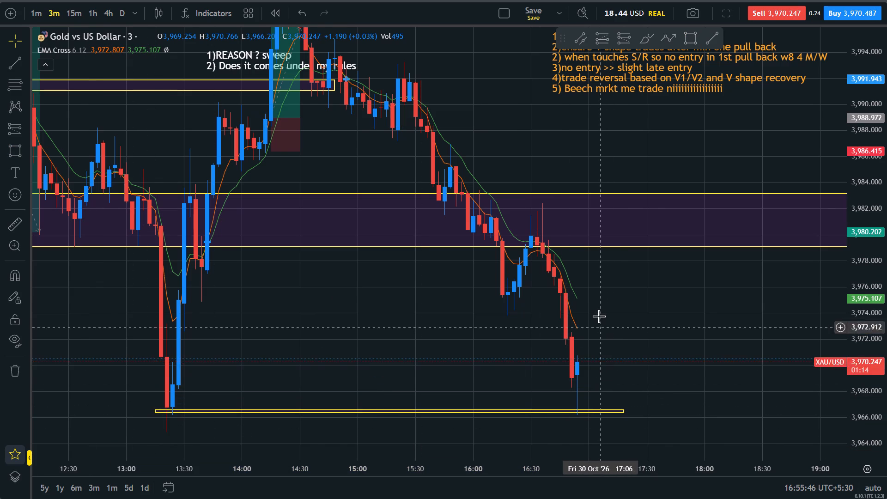
Examine the decline from the 14:30 high through the purple zone to the newly marked support near 17:00.
left_click(599, 315)
left_click_drag(588, 299, 589, 307)
scroll(589, 307, "up", 1)
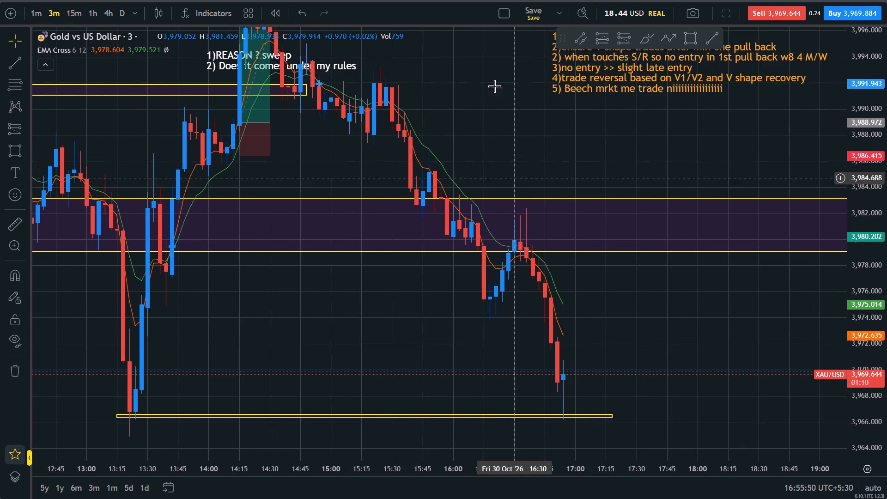
left_click_drag(499, 66, 537, 189)
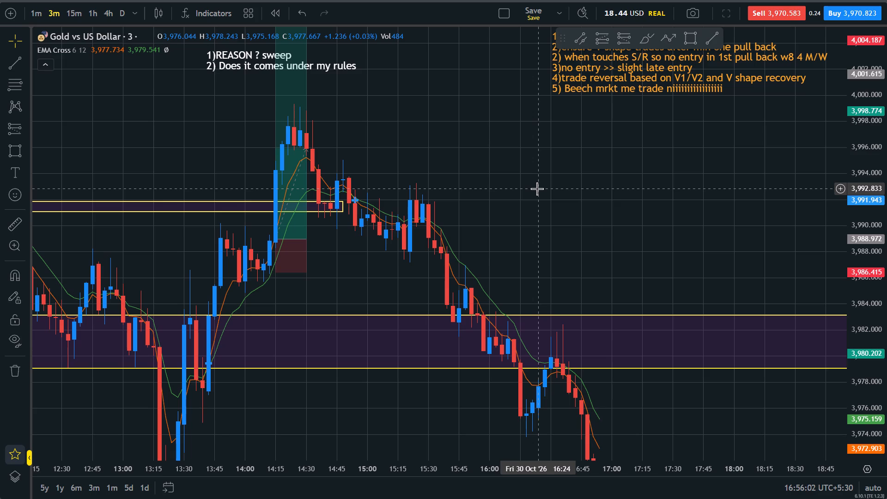
left_click_drag(555, 248, 512, 132)
left_click_drag(630, 338, 606, 308)
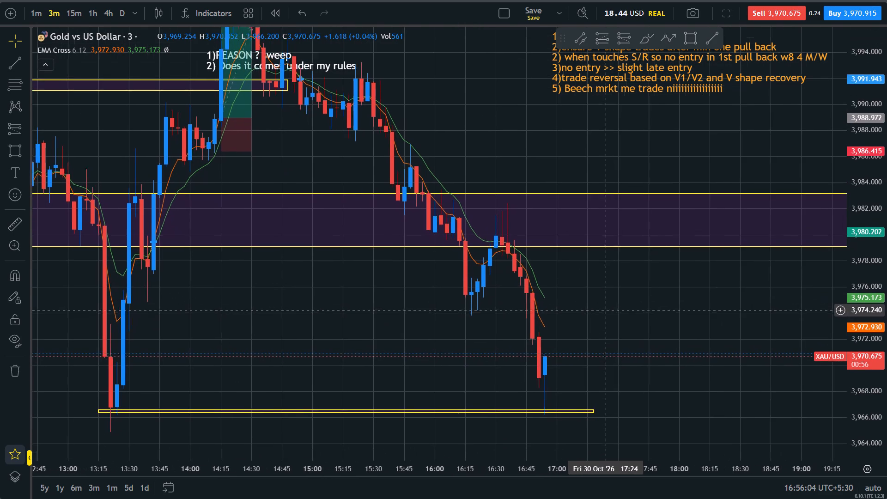
left_click_drag(606, 308, 606, 309)
left_click_drag(611, 315, 619, 326)
left_click_drag(519, 152, 533, 196)
scroll(622, 367, "up", 1)
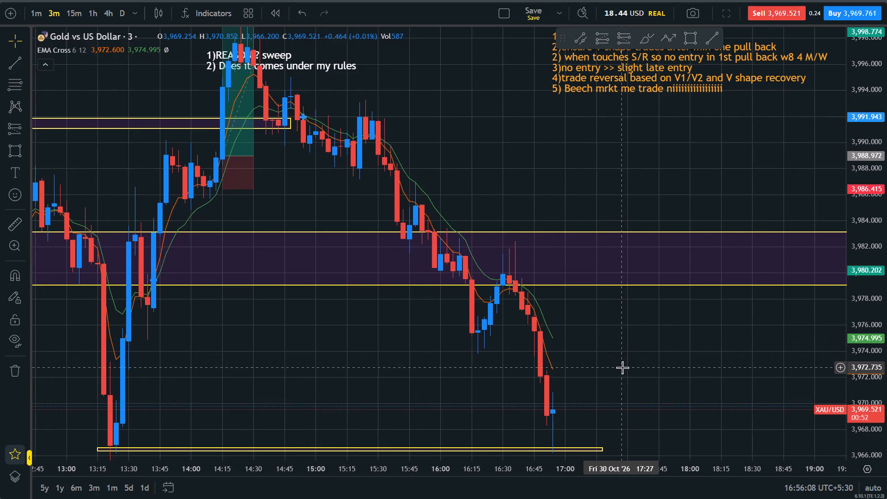
scroll(622, 367, "up", 1)
left_click_drag(487, 174, 579, 255)
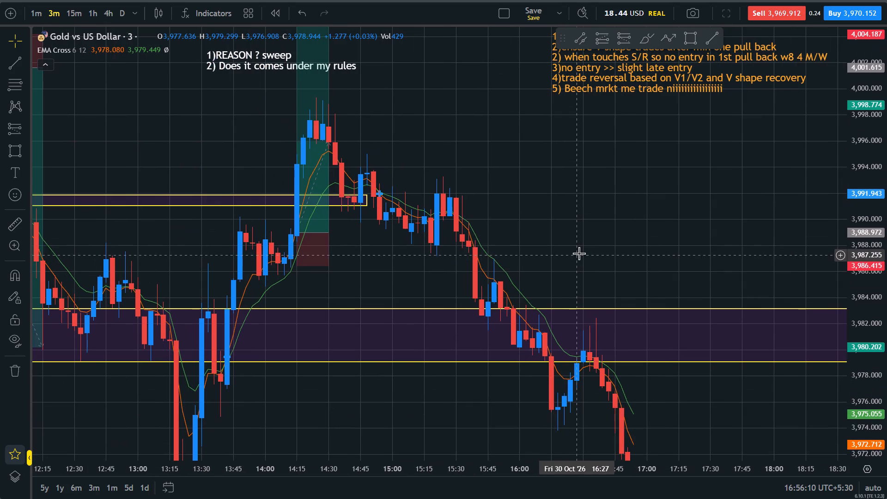
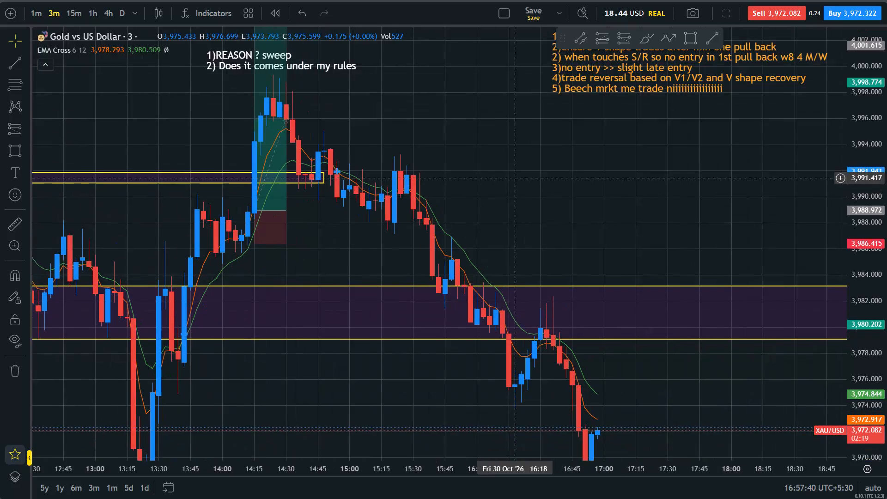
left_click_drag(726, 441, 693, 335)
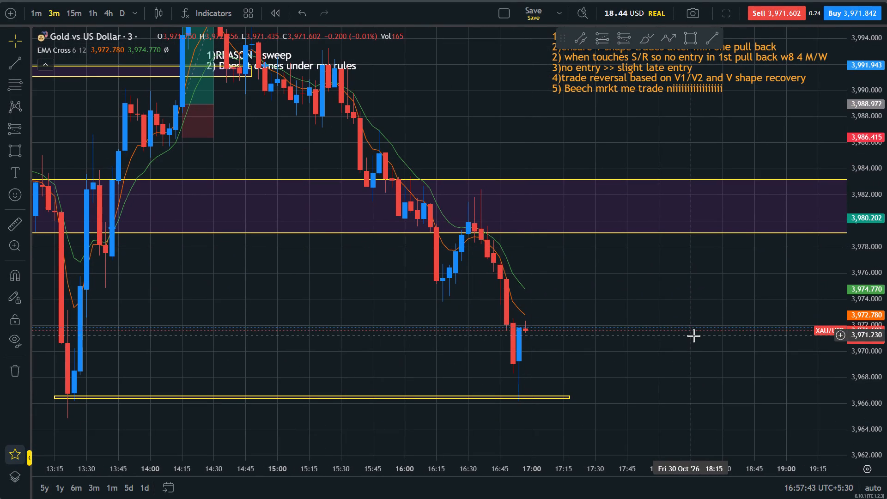
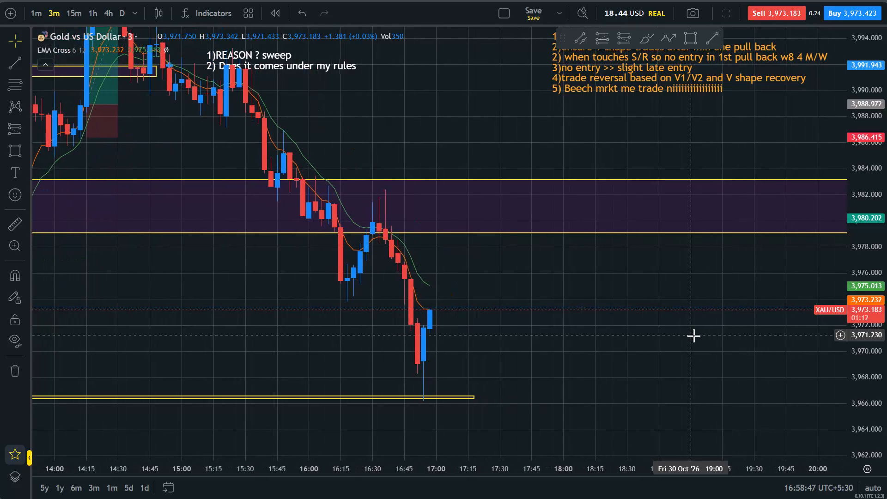
Examine the latest XAU/USD 3-minute candles between the purple zone and the yellow support box near 3,966, including the earlier low there.
left_click_drag(574, 333, 656, 248)
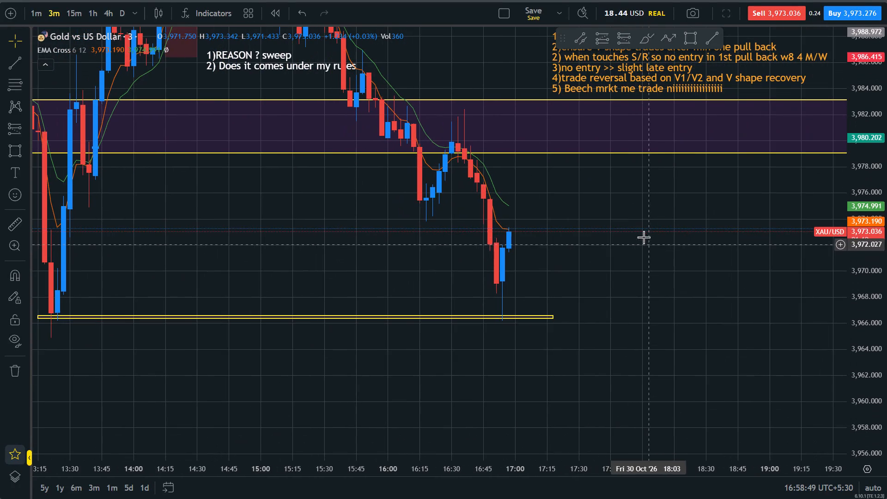
left_click_drag(633, 227, 663, 250)
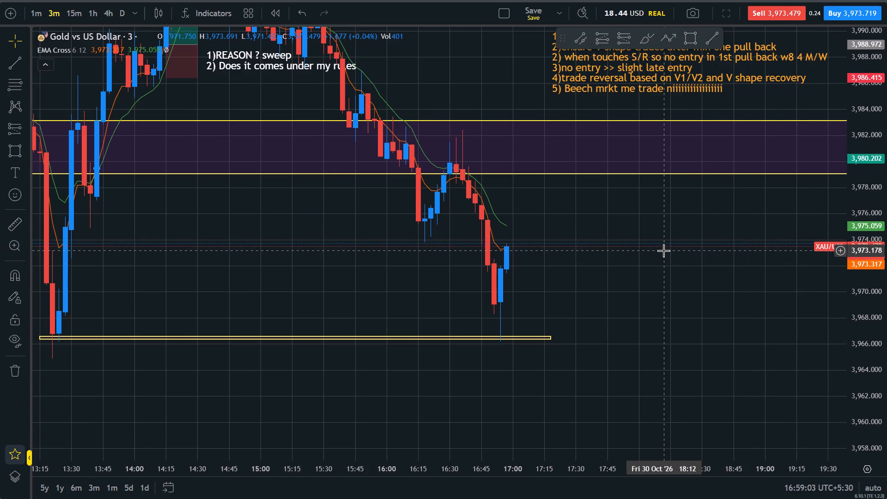
left_click_drag(558, 218, 647, 220)
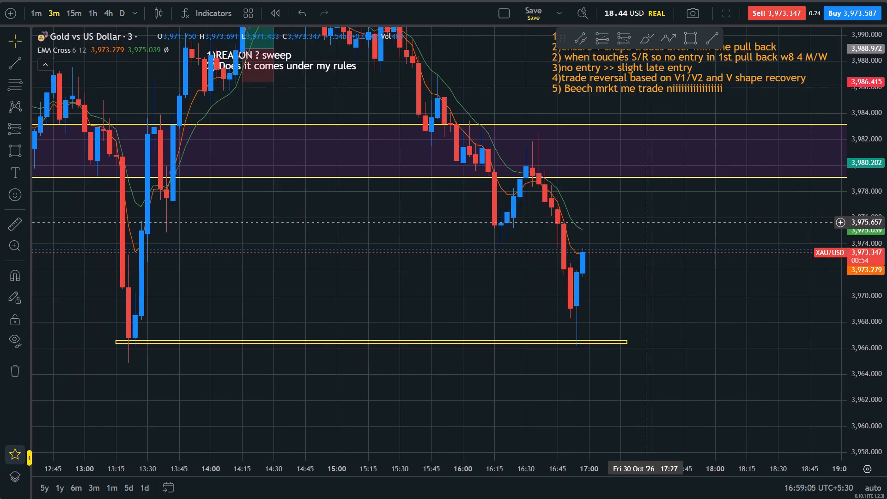
left_click_drag(647, 220, 650, 220)
scroll(632, 228, "up", 1)
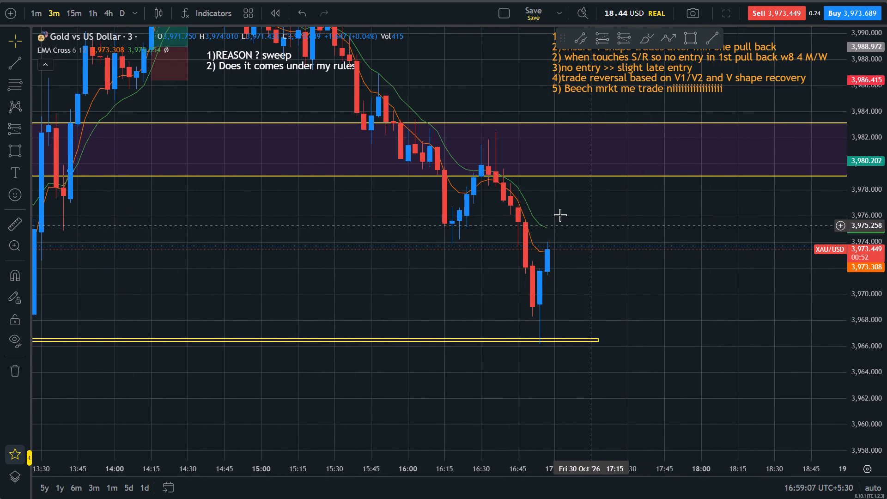
left_click_drag(553, 210, 560, 233)
left_click_drag(555, 209, 561, 232)
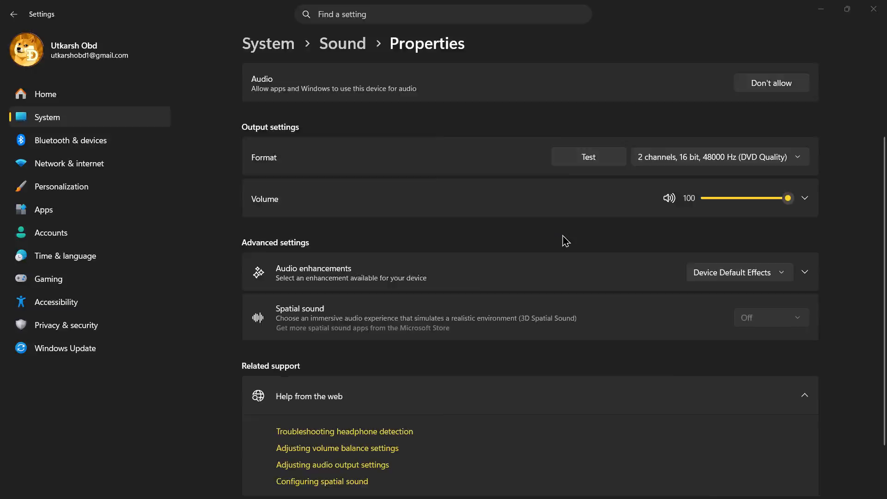
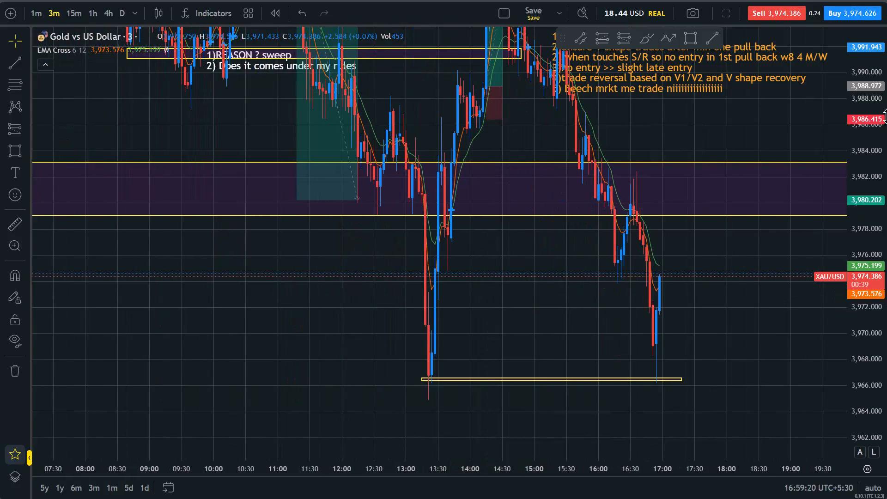
Extend the yellow support box near 3,966 forward in time to about 18:12 and raise its upper edge to about 3,967.
left_click_drag(886, 206, 886, 295)
left_click(691, 275)
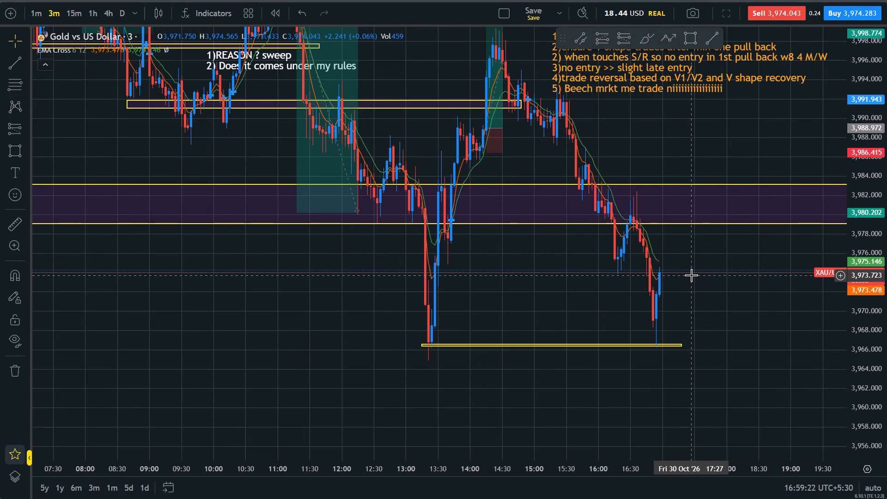
scroll(691, 275, "up", 3)
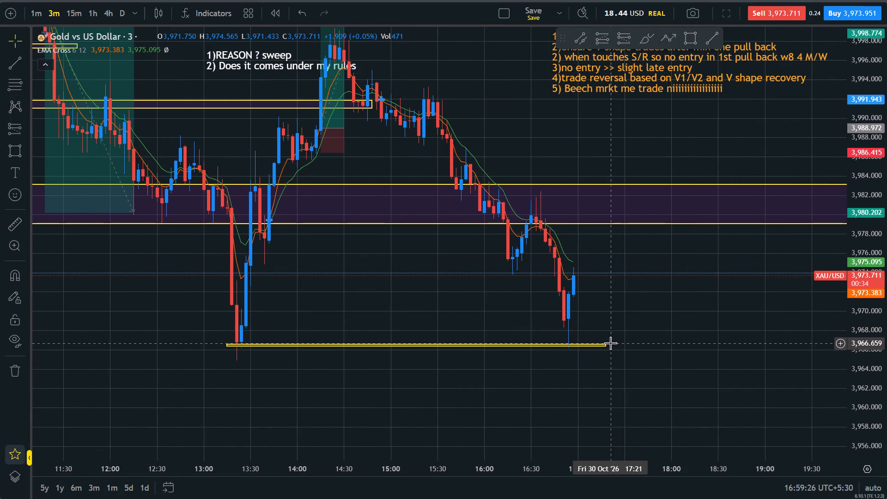
left_click_drag(608, 343, 690, 341)
left_click(559, 277)
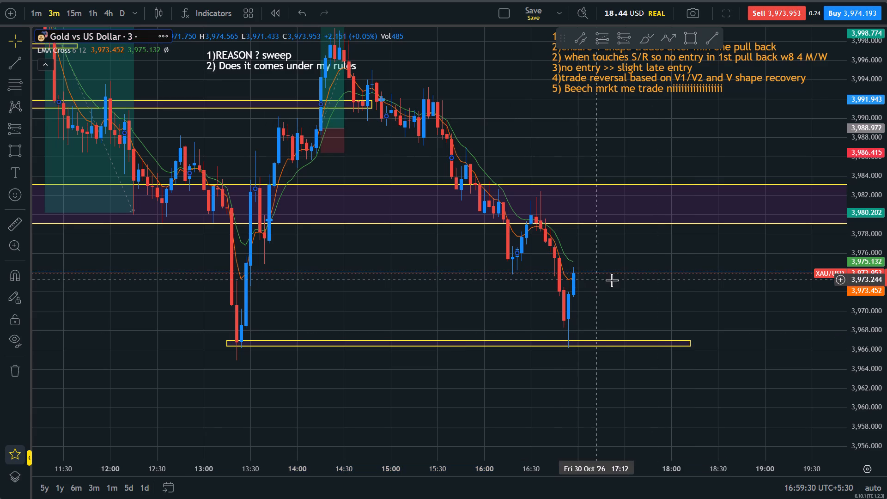
left_click(619, 280)
left_click(624, 279)
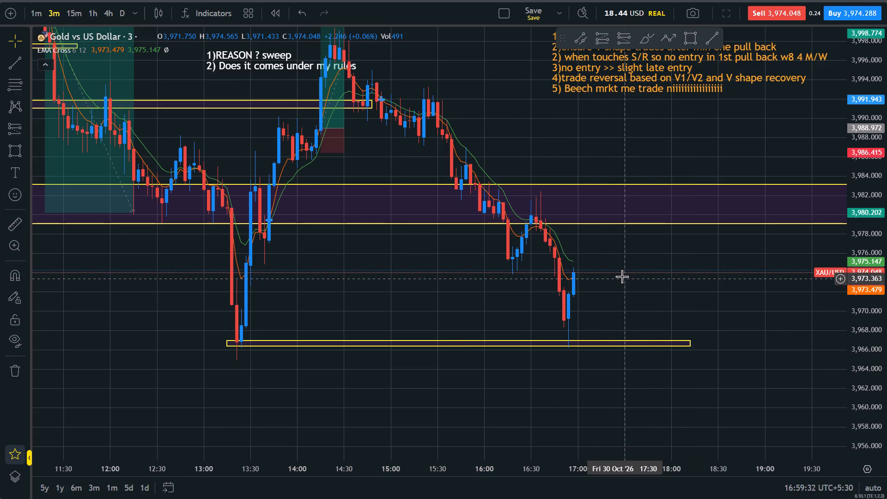
Draw a thin rectangle from the 16:18 swing low to about 17:24, spanning about 3,973.8 to 3,974.3.
scroll(613, 264, "up", 2)
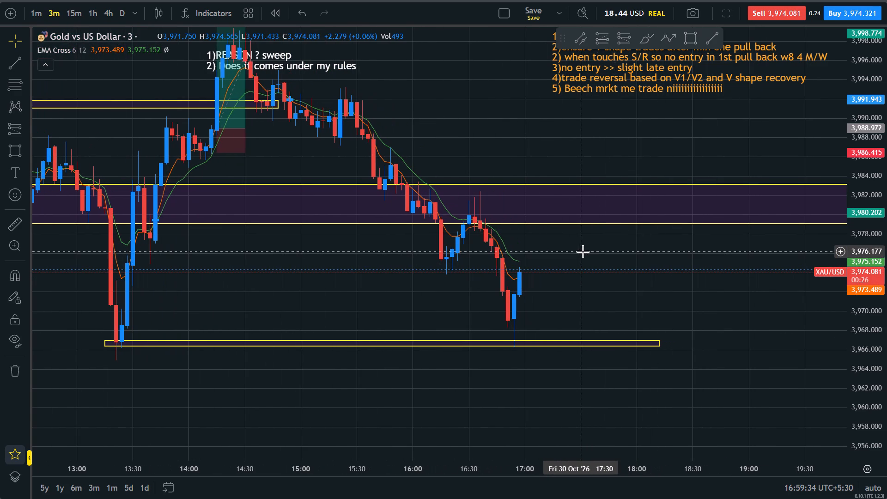
left_click_drag(580, 253, 591, 294)
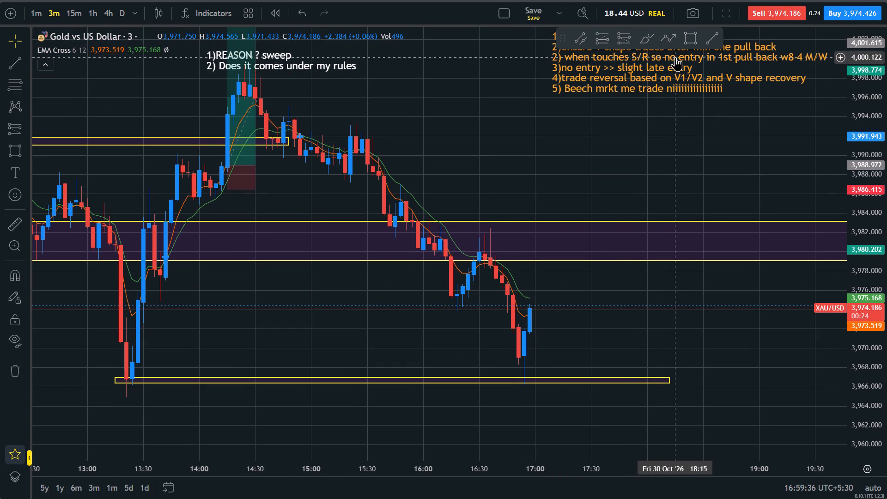
left_click(683, 44)
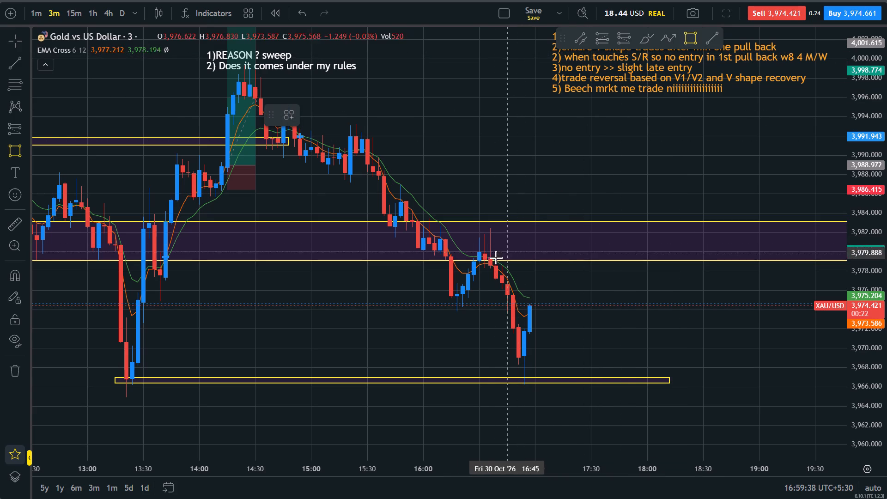
left_click(456, 311)
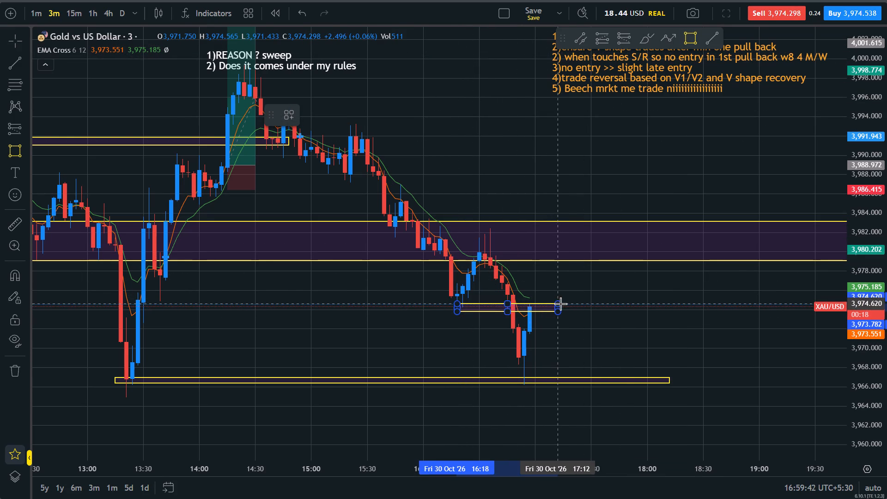
left_click(563, 304)
left_click_drag(563, 304, 552, 304)
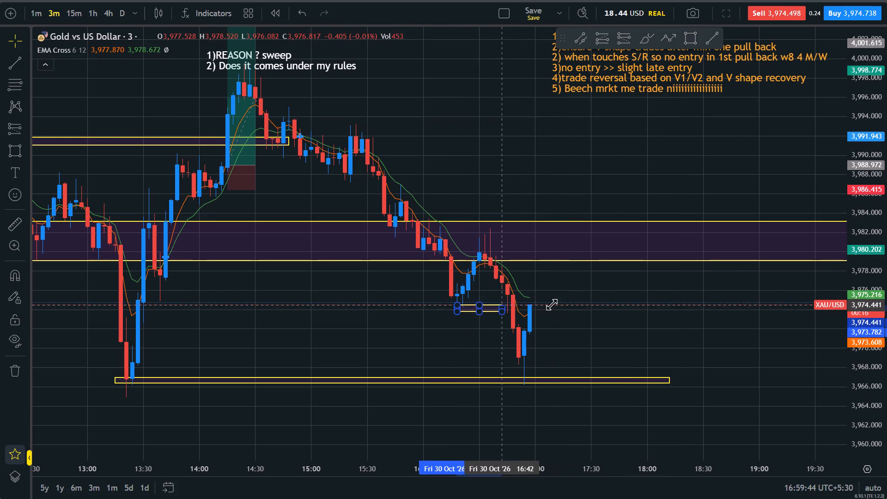
left_click_drag(552, 304, 588, 307)
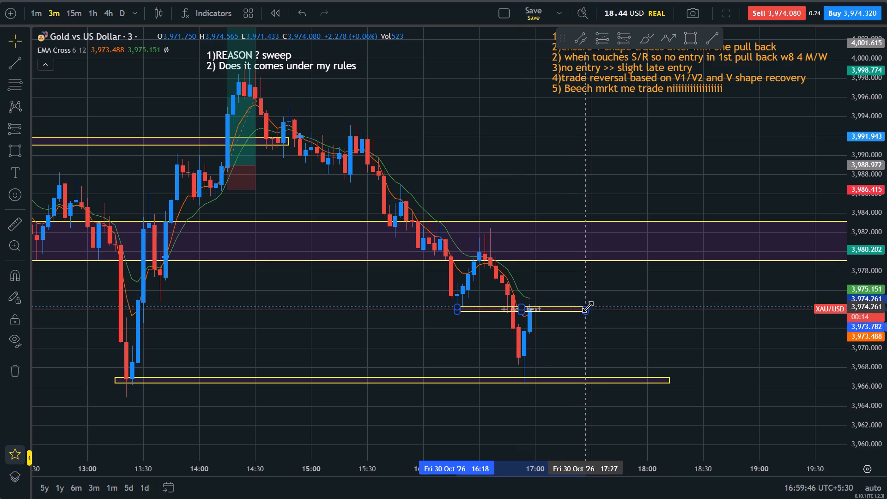
left_click_drag(588, 307, 582, 307)
left_click(596, 359)
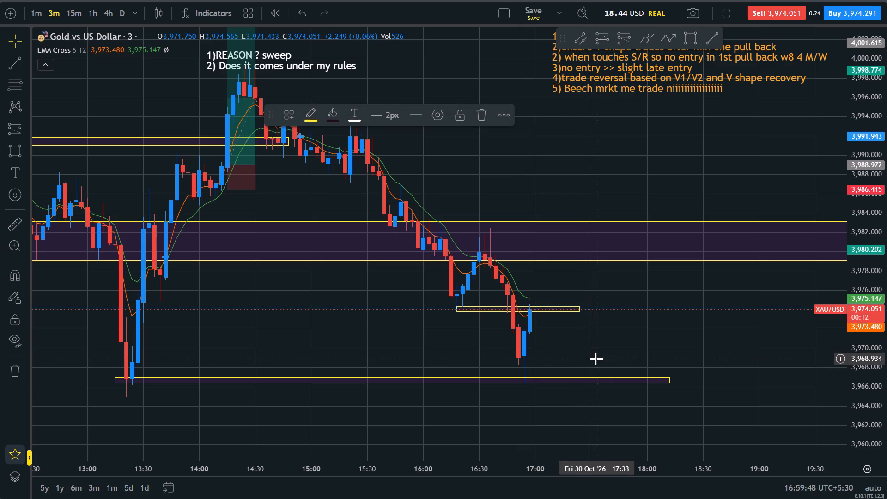
left_click(579, 347)
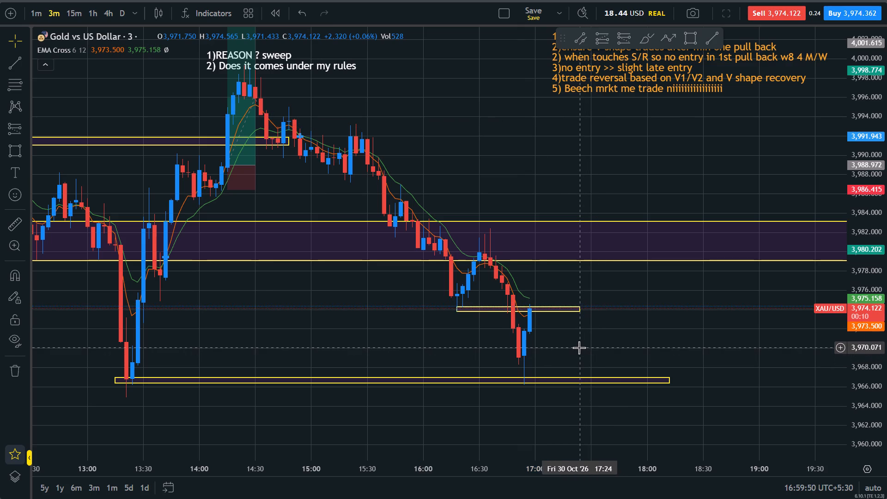
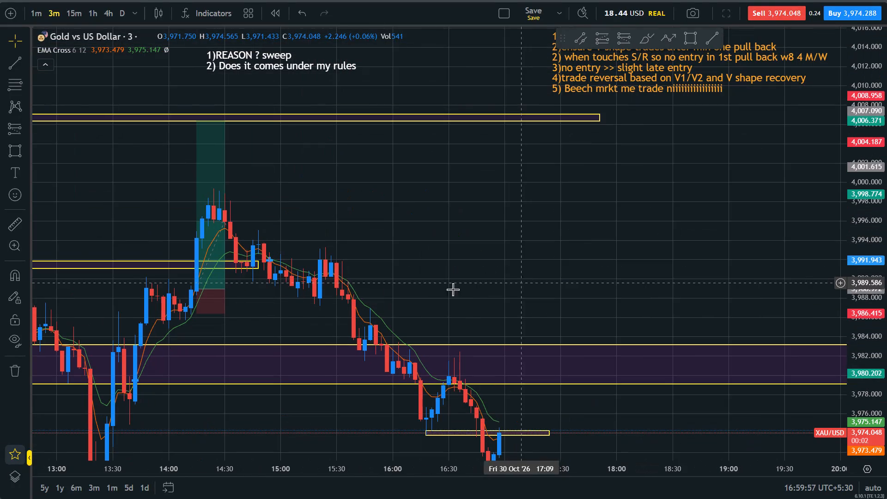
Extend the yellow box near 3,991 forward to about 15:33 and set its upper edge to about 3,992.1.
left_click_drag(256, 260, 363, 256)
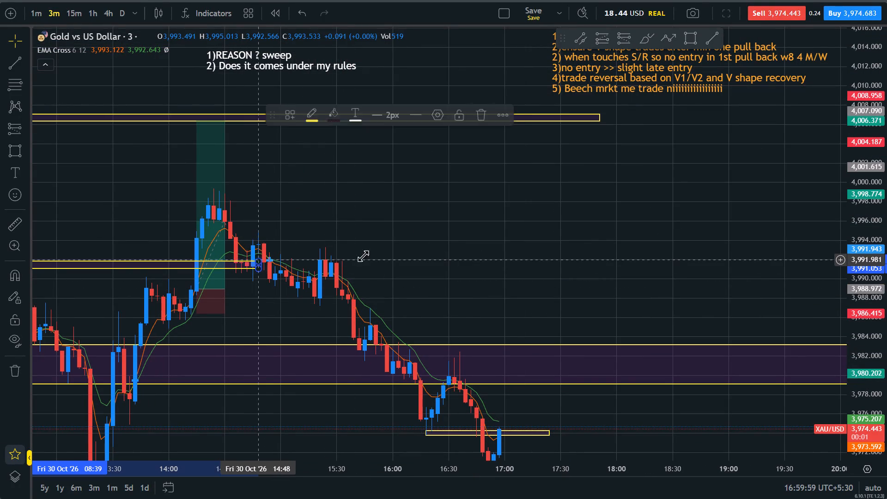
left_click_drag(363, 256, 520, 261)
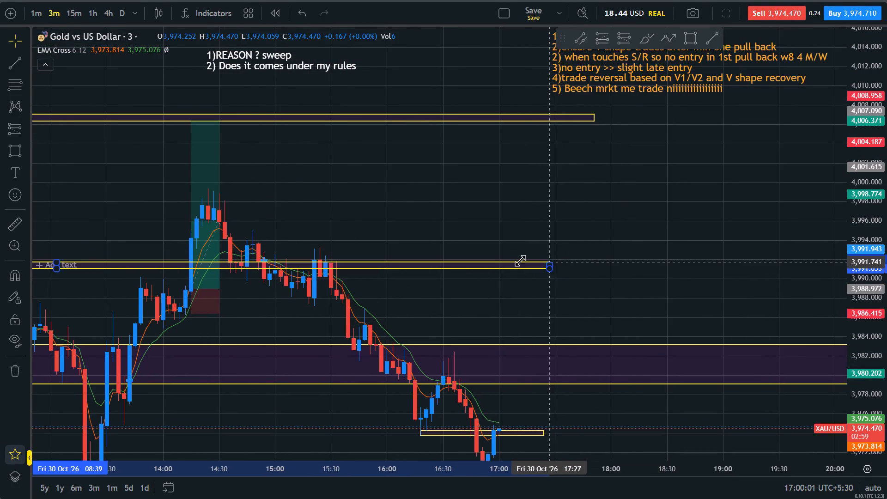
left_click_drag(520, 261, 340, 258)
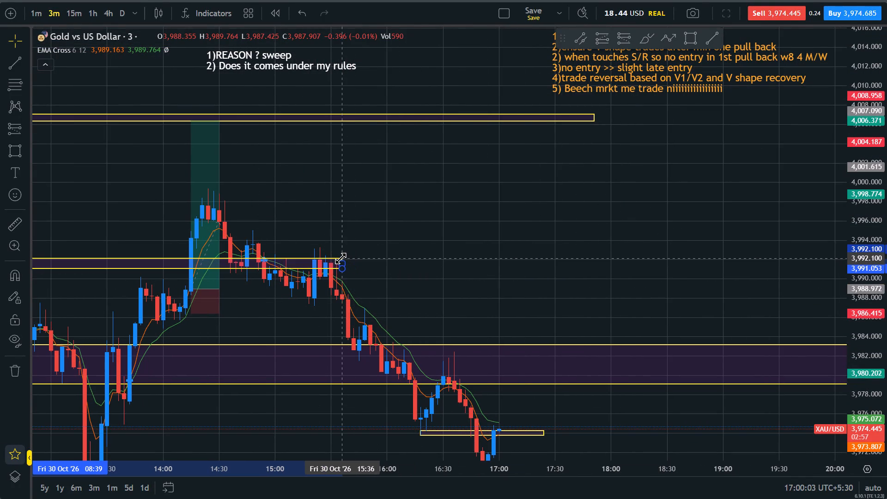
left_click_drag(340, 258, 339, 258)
Examine the latest candles around the thin 3,974 retest box and the support box near 3,966.
left_click_drag(536, 296, 658, 146)
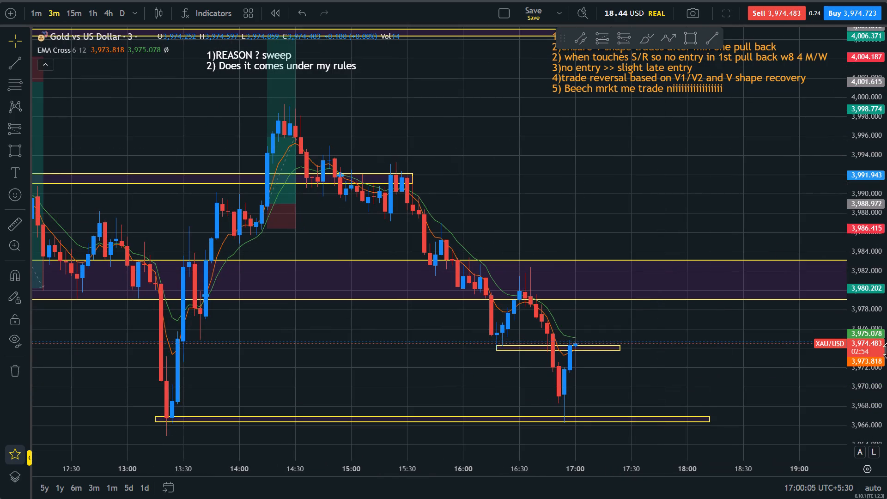
left_click_drag(886, 361, 886, 260)
left_click_drag(726, 425, 699, 228)
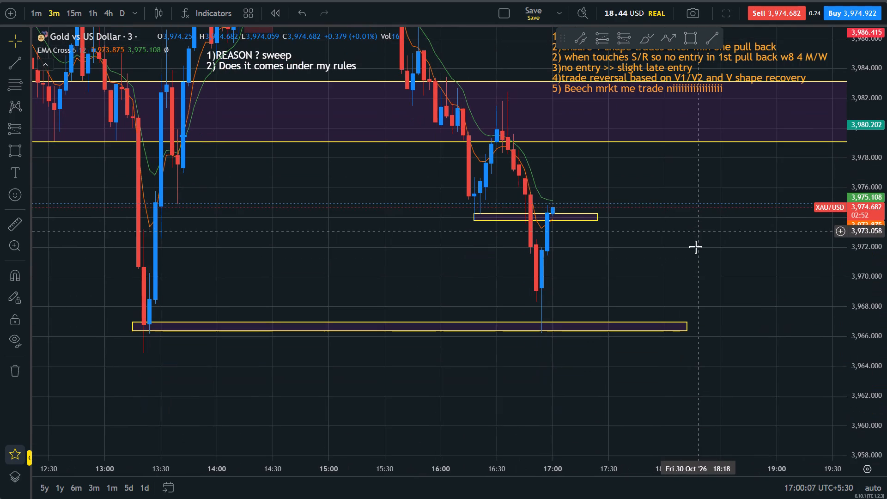
left_click_drag(693, 262, 704, 328)
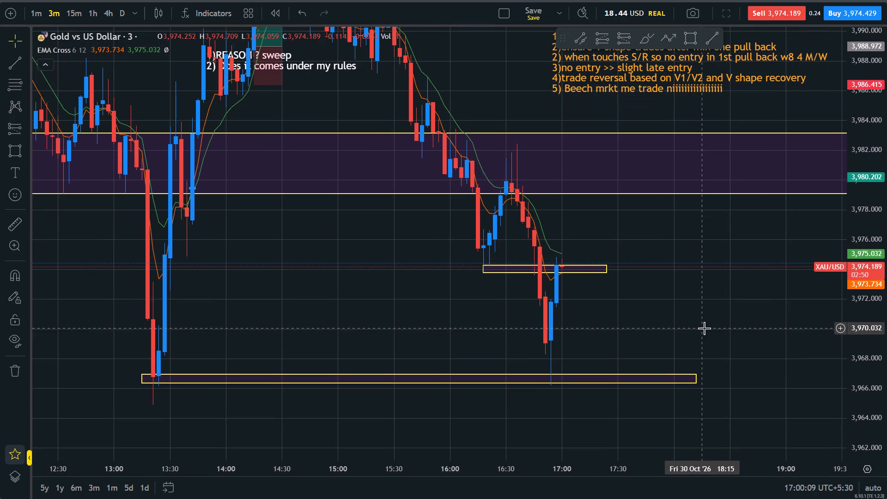
scroll(704, 328, "up", 1)
left_click_drag(648, 267, 651, 287)
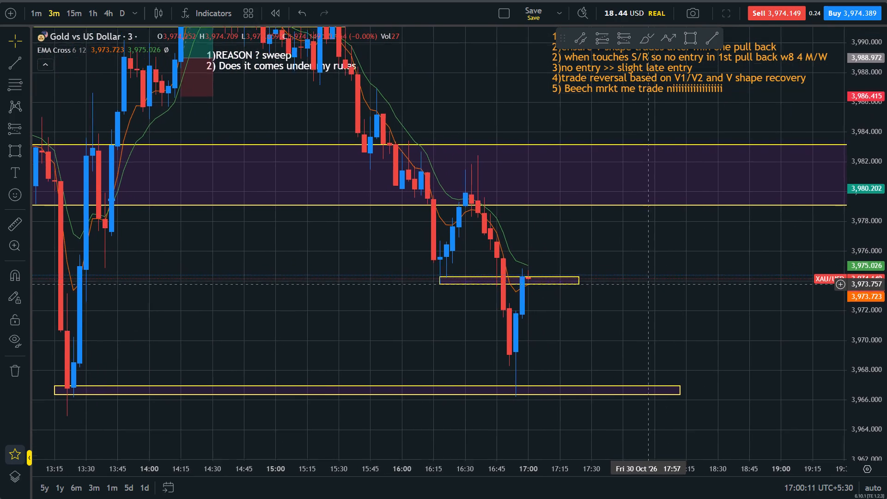
left_click_drag(651, 287, 652, 298)
scroll(652, 298, "up", 1)
left_click_drag(613, 245, 619, 269)
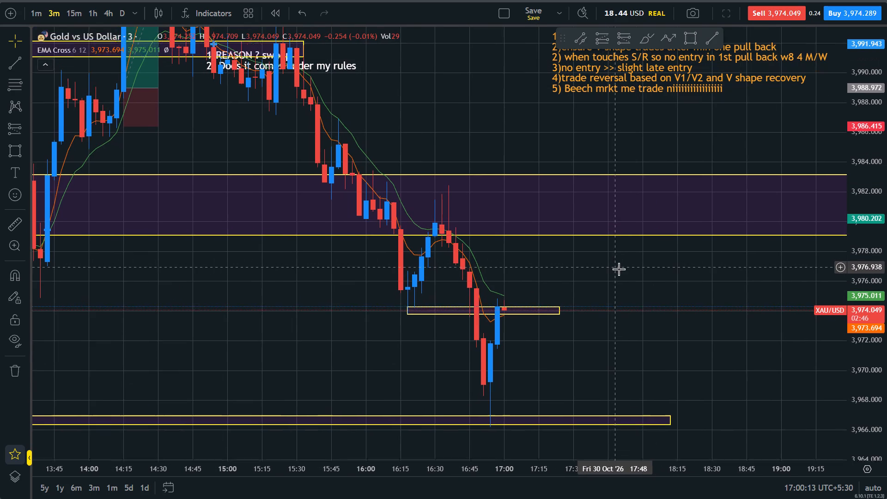
scroll(619, 269, "up", 1)
left_click_drag(886, 389, 886, 297)
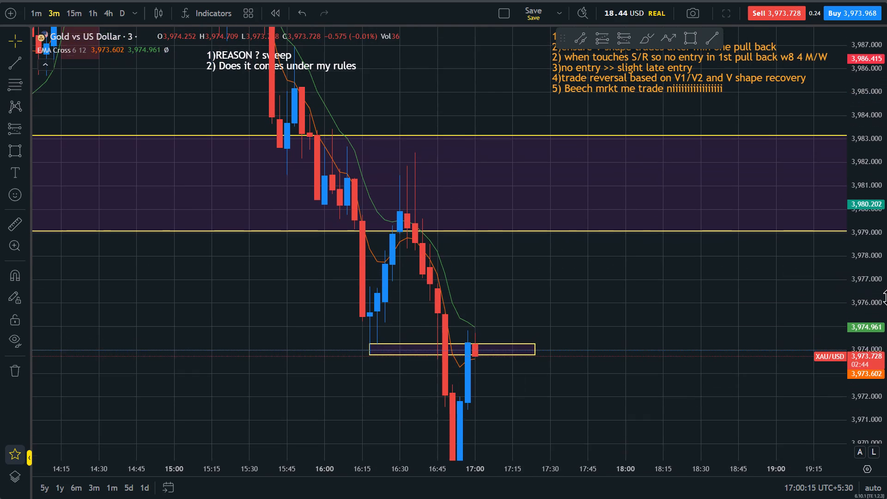
left_click_drag(608, 440, 626, 332)
left_click_drag(886, 268, 886, 367)
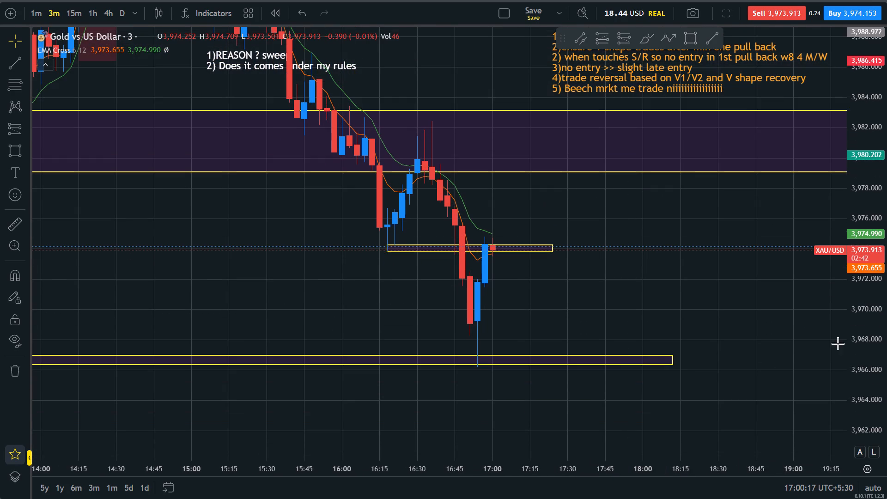
left_click_drag(599, 218, 608, 262)
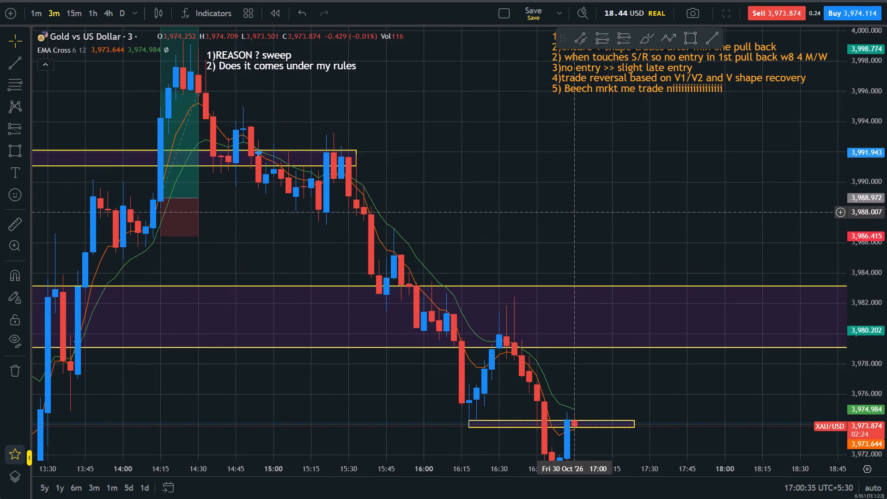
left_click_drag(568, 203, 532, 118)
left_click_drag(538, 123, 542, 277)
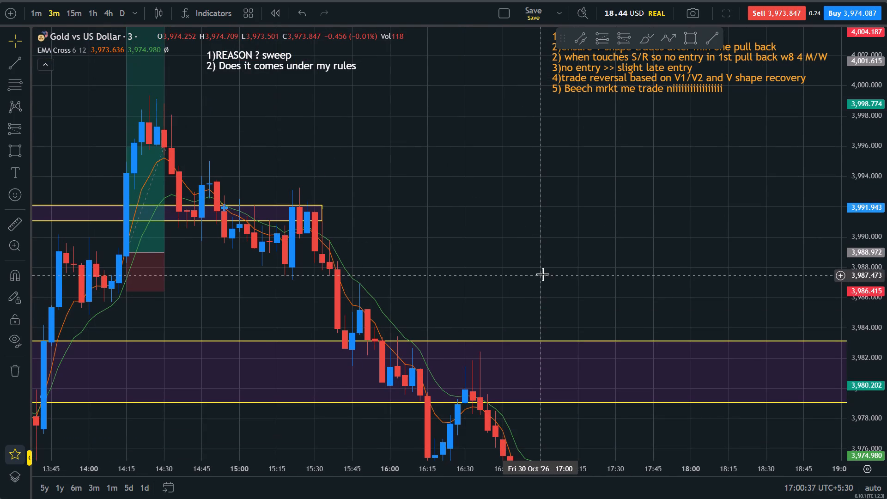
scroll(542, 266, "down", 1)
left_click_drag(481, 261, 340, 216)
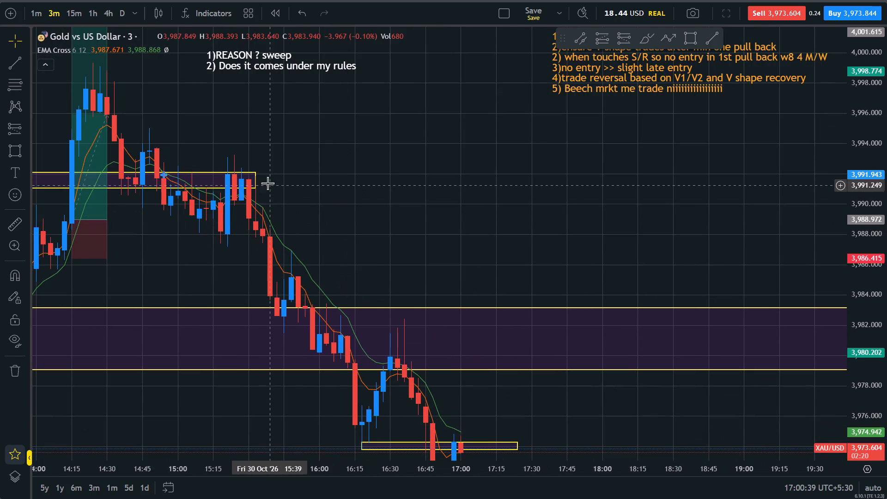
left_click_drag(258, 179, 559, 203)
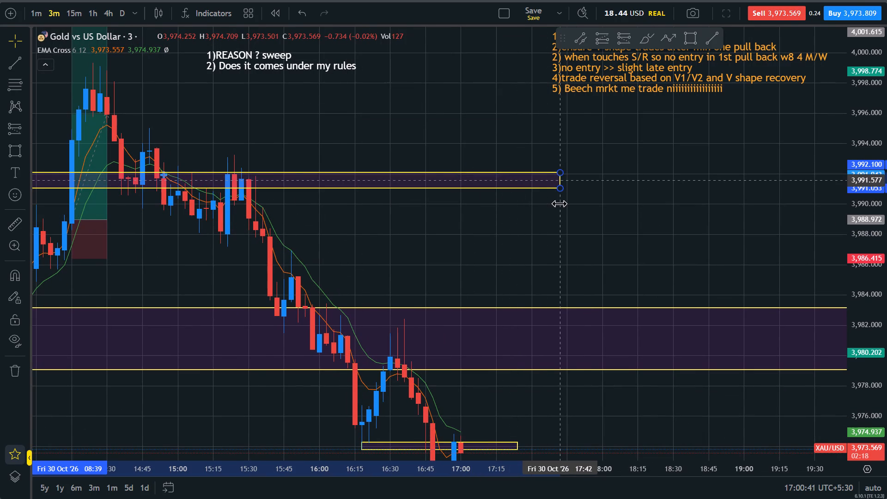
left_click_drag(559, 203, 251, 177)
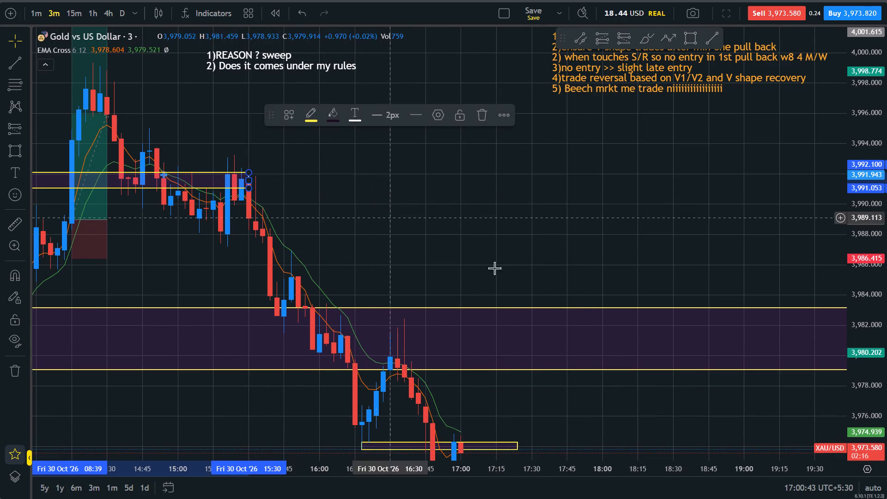
Examine the price move from the 3,992 box through the purple 3,979–3,983 zone to the 3,974 retest box.
left_click_drag(580, 425, 506, 258)
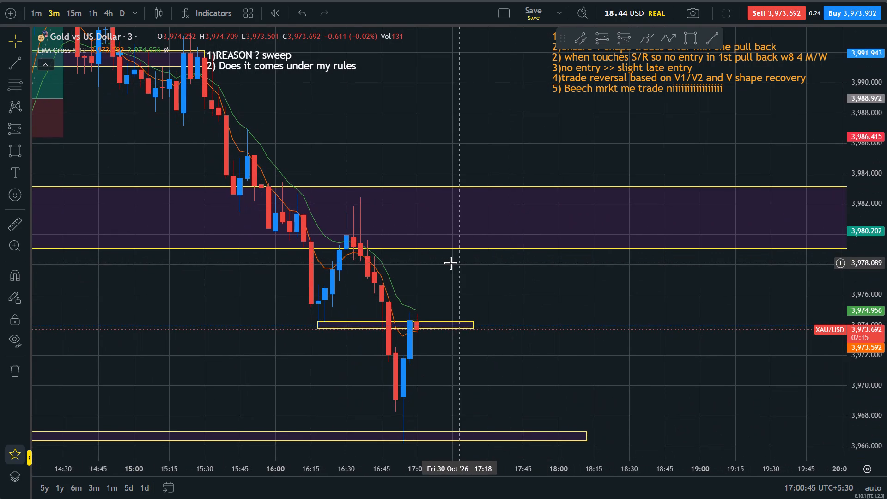
left_click_drag(450, 263, 488, 289)
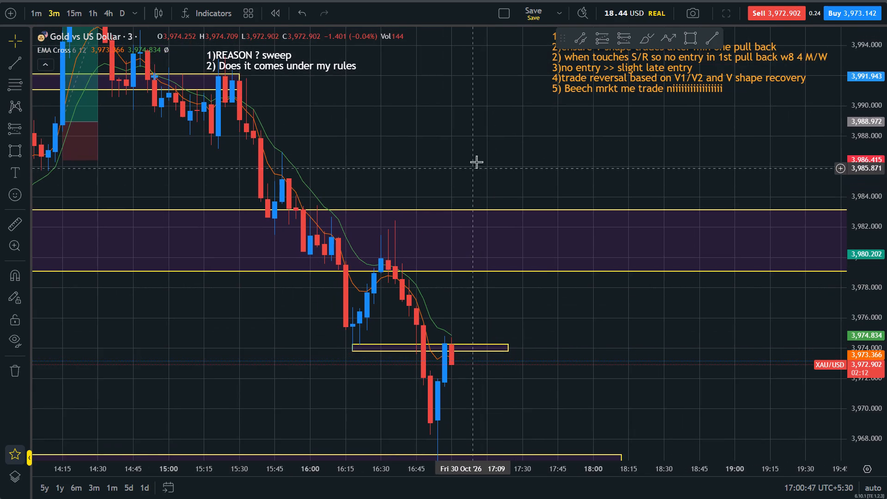
left_click_drag(485, 128, 503, 207)
scroll(561, 65, "down", 1)
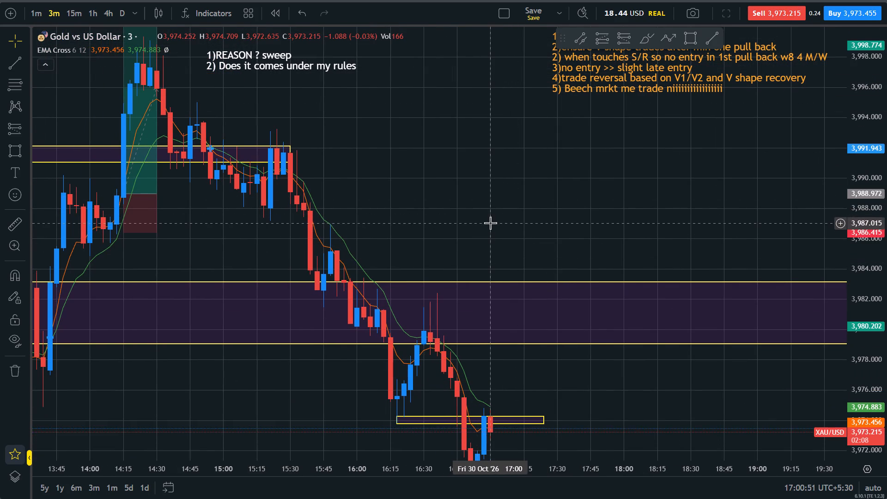
left_click_drag(490, 222, 475, 106)
left_click_drag(511, 299, 504, 310)
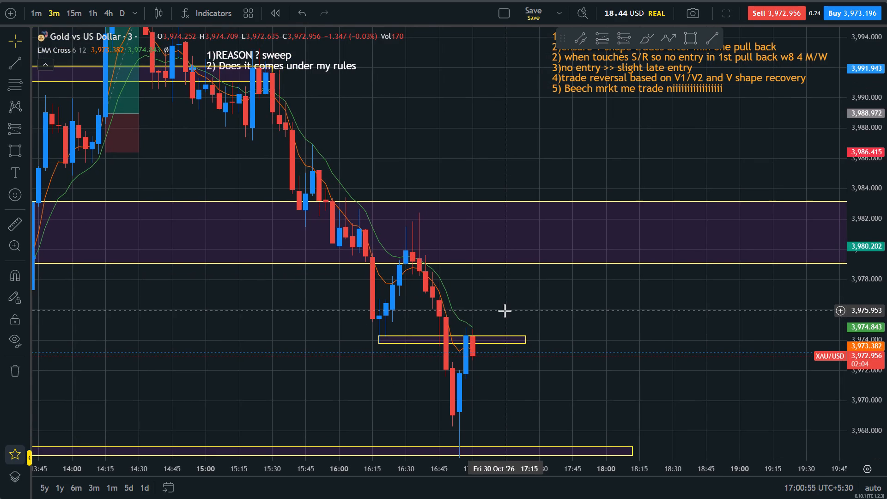
left_click_drag(506, 125, 506, 129)
left_click_drag(506, 112, 511, 201)
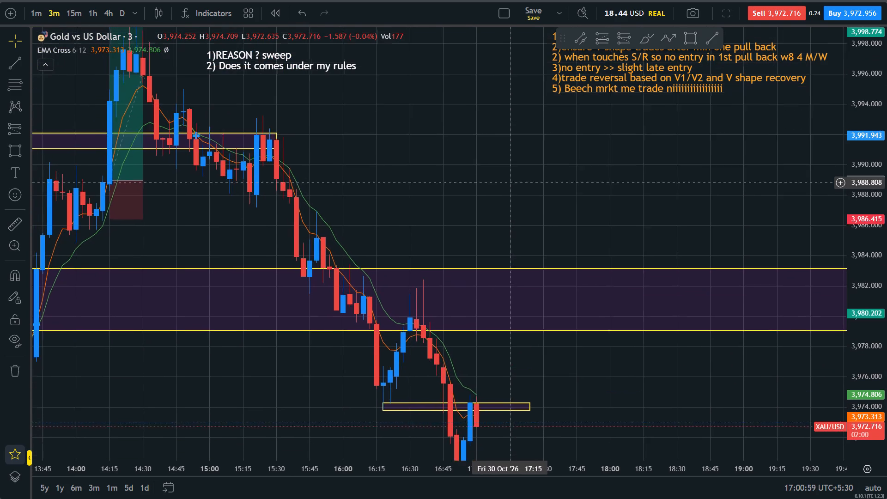
left_click_drag(511, 201, 512, 225)
Review the wider session from the morning swings to the current candles against the marked support and resistance boxes.
scroll(512, 225, "down", 4)
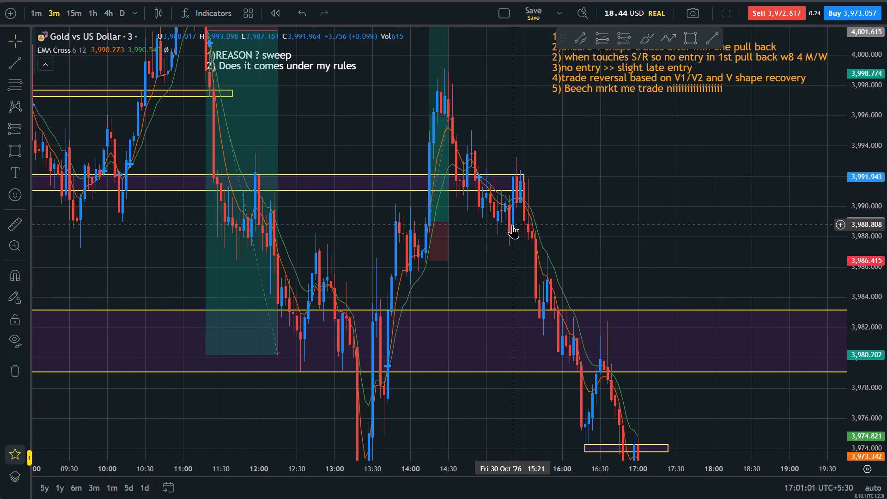
scroll(512, 225, "down", 4)
left_click_drag(886, 202, 886, 276)
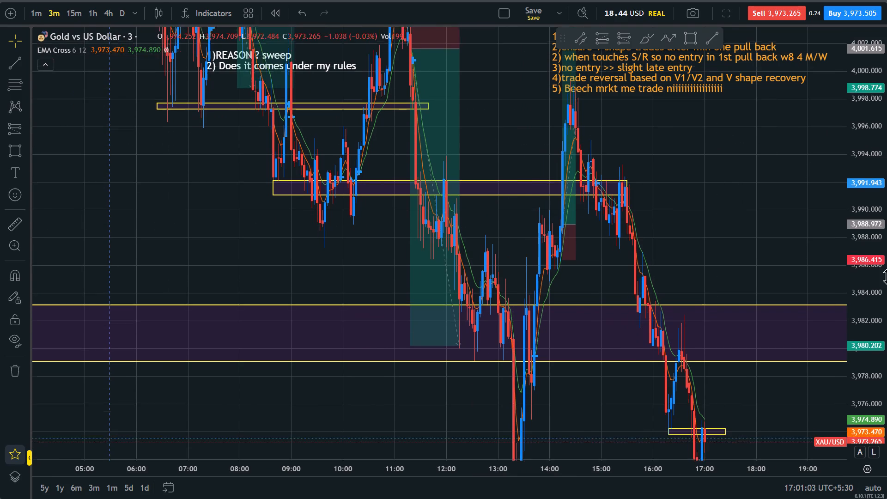
left_click_drag(886, 276, 886, 329)
left_click_drag(765, 240, 699, 209)
scroll(699, 209, "up", 2)
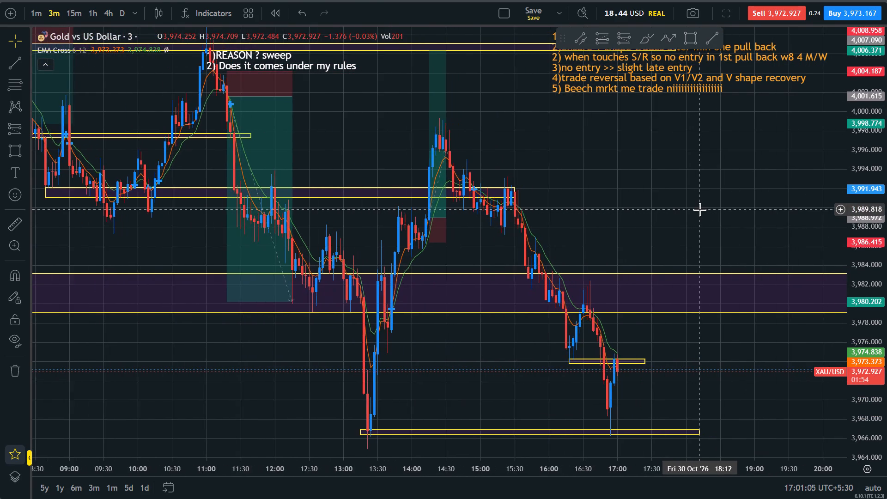
scroll(699, 209, "up", 2)
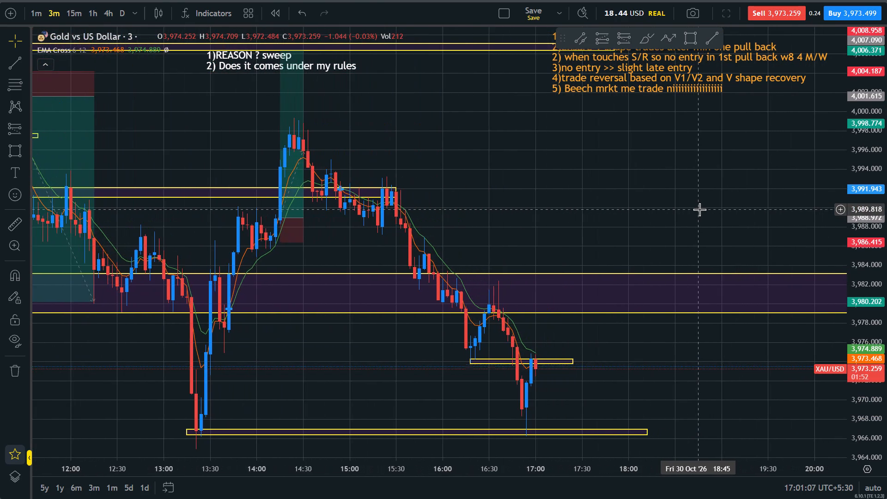
scroll(699, 209, "up", 2)
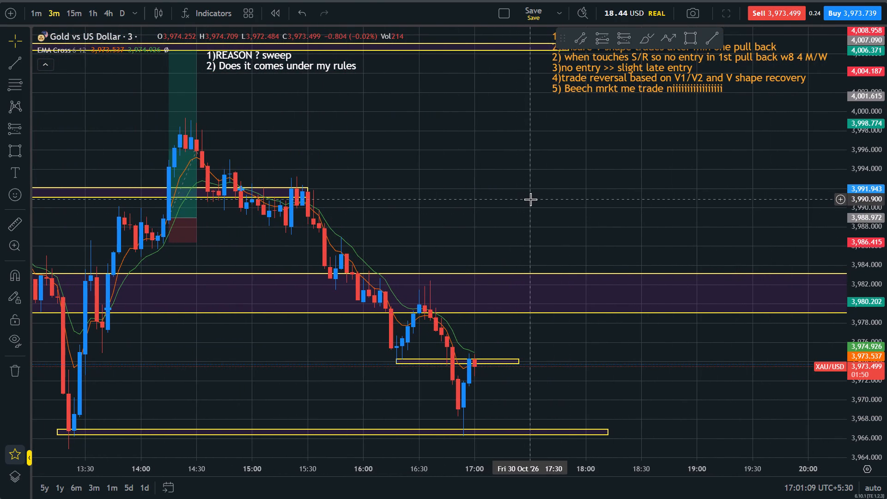
left_click(531, 199)
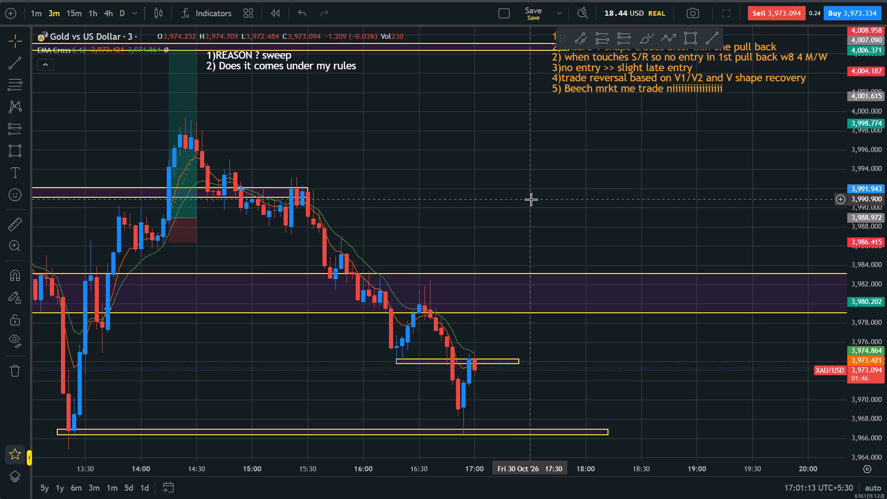
left_click(530, 244)
Extend the yellow box near 3,991 forward to about 15:51 and set its upper edge to about 3,992.0.
left_click_drag(307, 189, 344, 187)
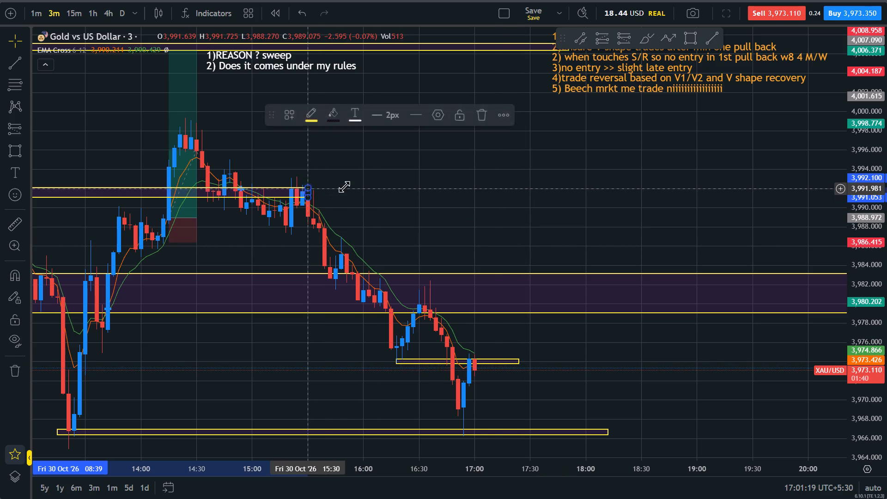
left_click_drag(344, 187, 562, 191)
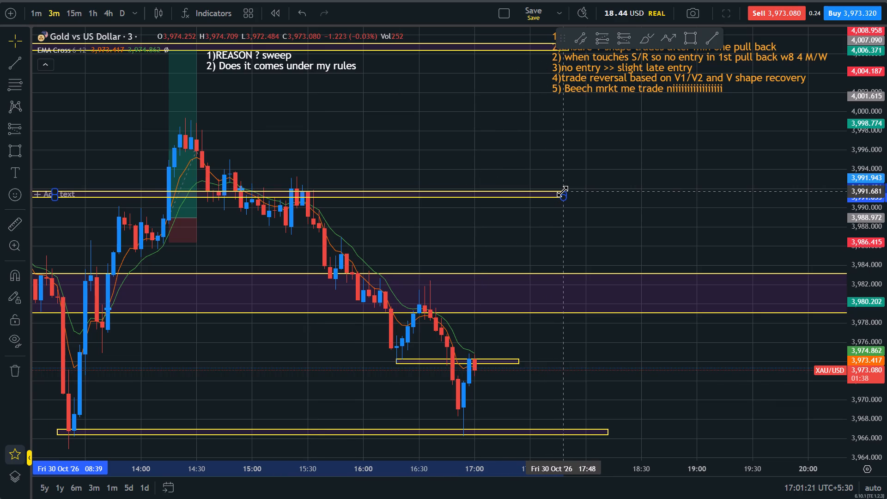
left_click_drag(562, 191, 366, 191)
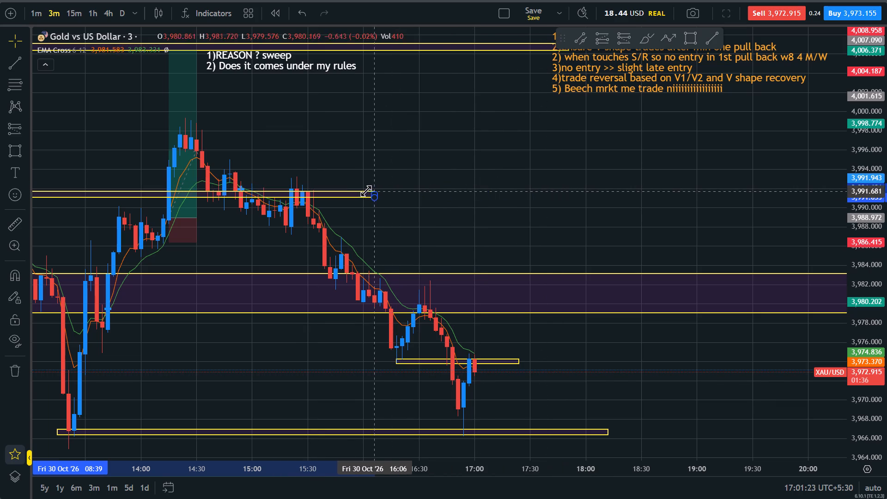
left_click_drag(366, 191, 347, 189)
left_click(412, 220)
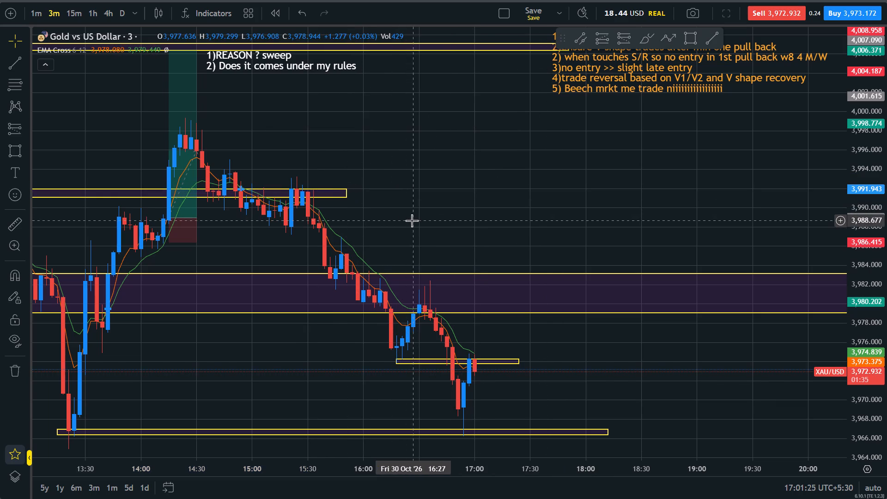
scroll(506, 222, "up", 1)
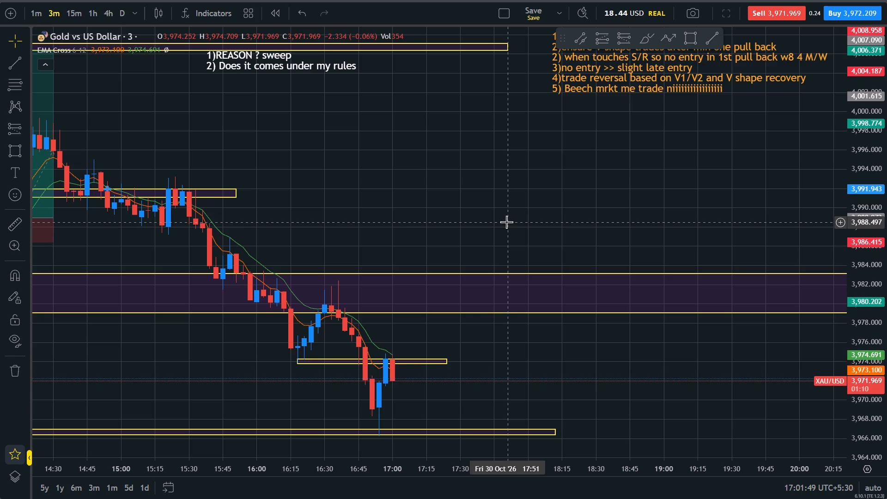
Examine the latest XAU/USD candles between the 3,974 retest box and the support box near 3,967, back to the 13:15 low.
left_click_drag(389, 238, 464, 71)
left_click_drag(552, 204, 566, 307)
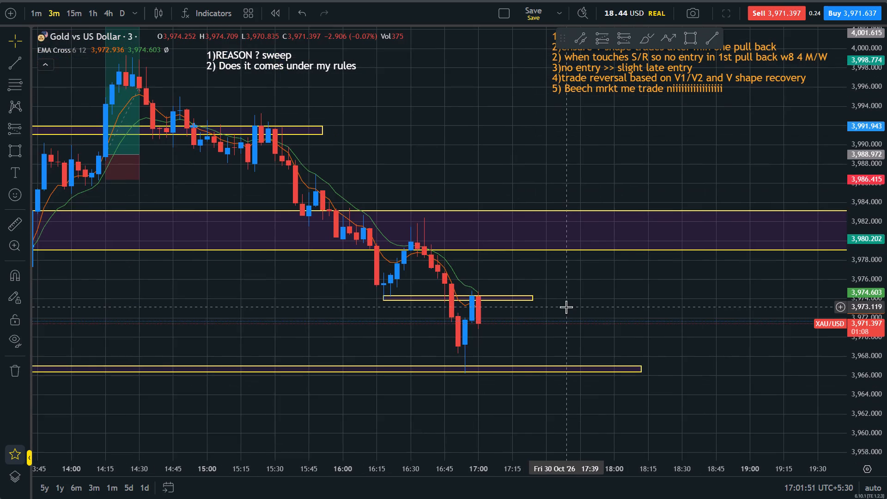
scroll(566, 307, "up", 1)
left_click_drag(886, 344, 868, 240)
left_click_drag(595, 383, 602, 252)
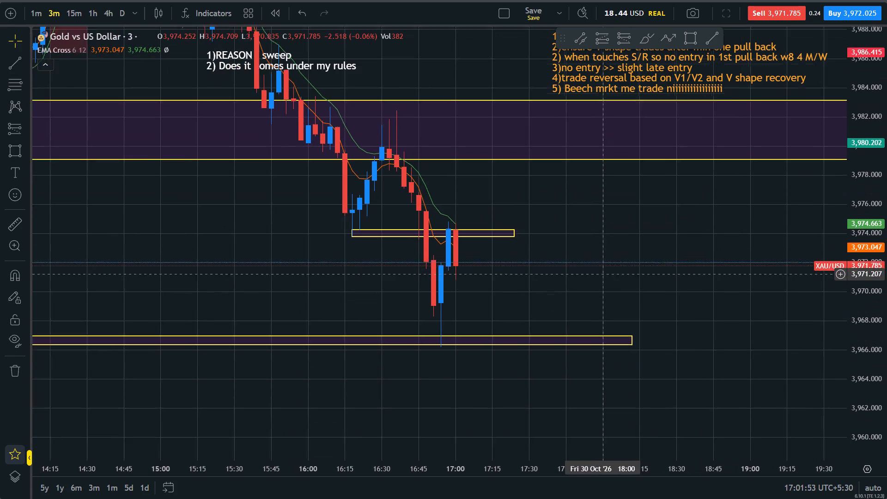
left_click_drag(602, 252, 601, 248)
scroll(601, 248, "down", 3)
left_click_drag(886, 277, 886, 325)
left_click_drag(742, 199, 758, 271)
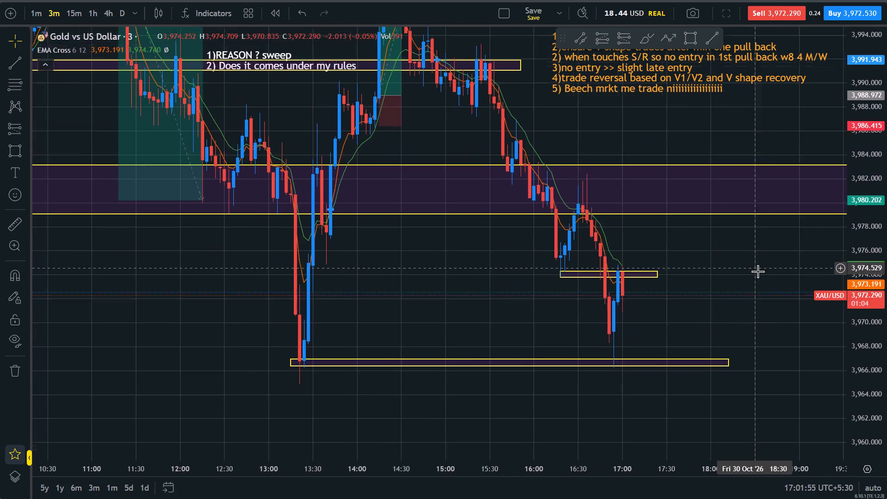
Examine the current 3-minute candle's reaction at the 3,974 retest box, close up against the support box near 3,967.
scroll(758, 271, "up", 3)
left_click(621, 303)
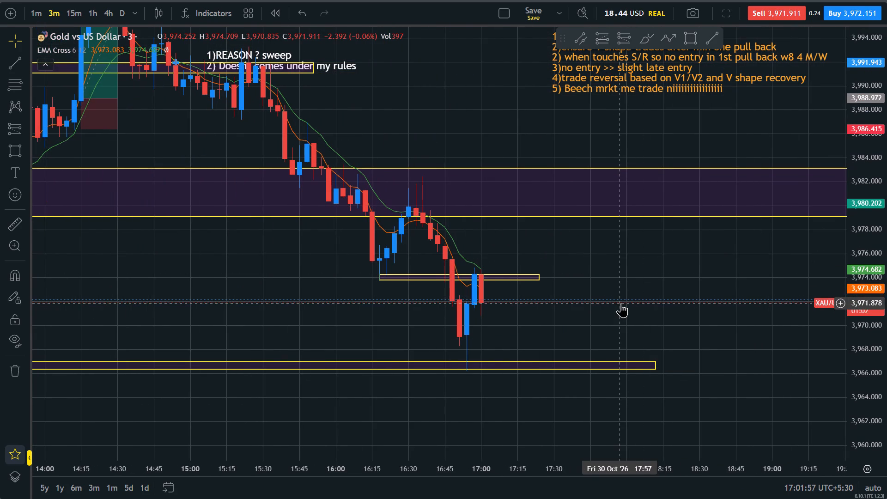
scroll(621, 303, "up", 1)
left_click_drag(886, 376, 873, 295)
left_click_drag(592, 353, 607, 262)
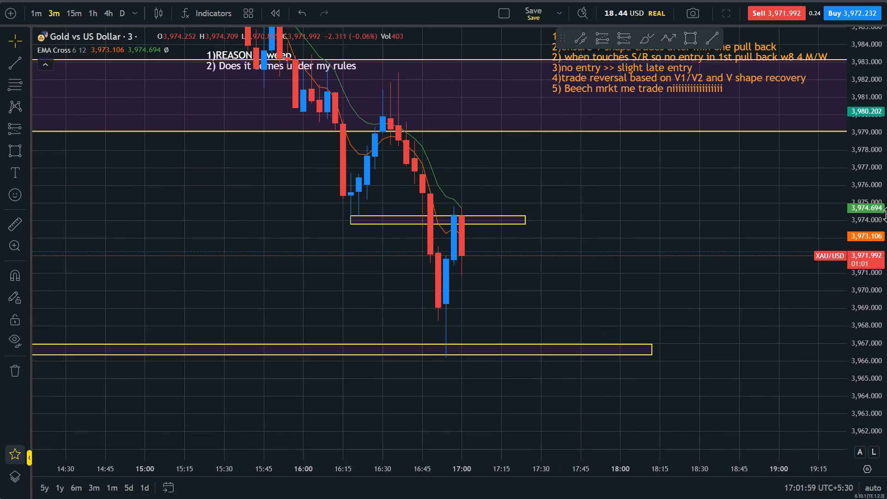
left_click_drag(886, 316, 886, 357)
left_click_drag(566, 256, 574, 274)
scroll(574, 274, "up", 1)
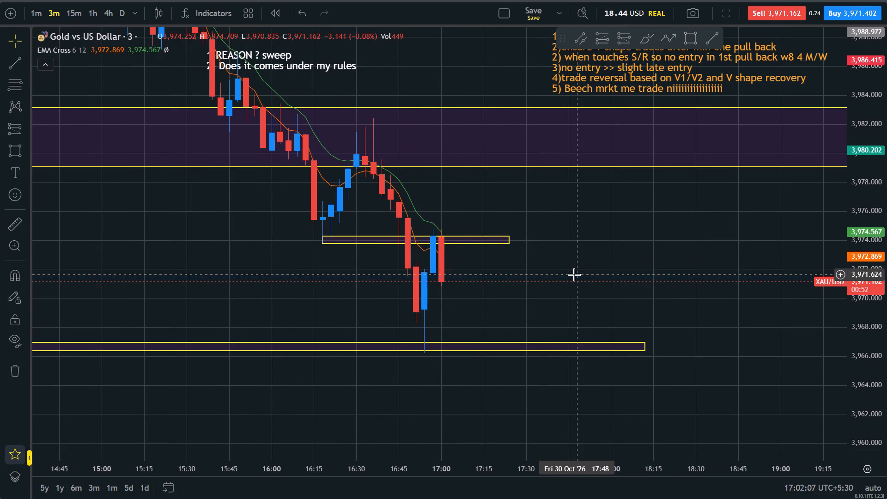
Review the decline from the yellow 3,991–3,992 box through the purple 3,979–3,983 zone to the current candles and lower support box.
left_click_drag(557, 290, 568, 348)
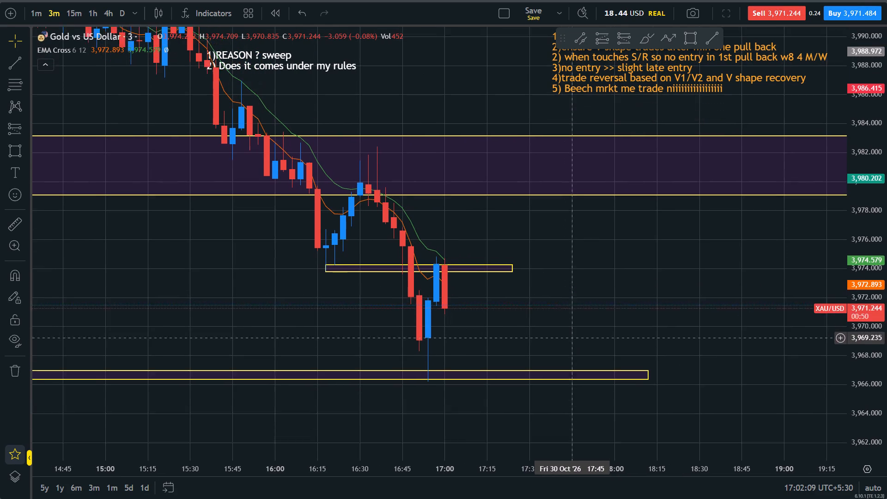
left_click_drag(568, 348, 564, 354)
scroll(557, 341, "down", 1)
left_click(638, 288)
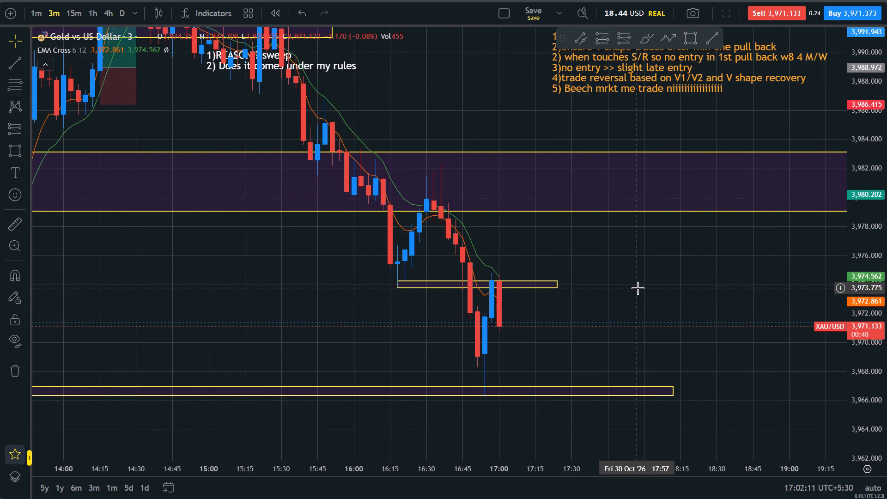
left_click_drag(624, 240, 634, 344)
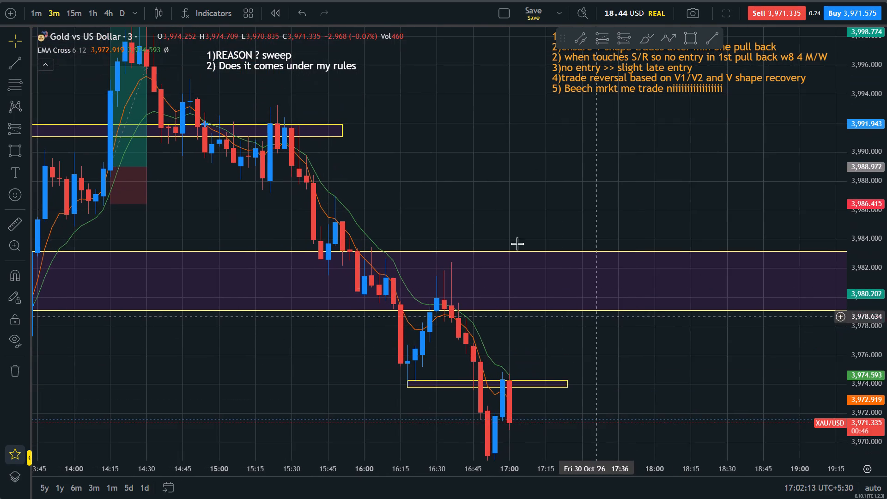
left_click_drag(459, 185, 645, 251)
scroll(645, 251, "down", 2)
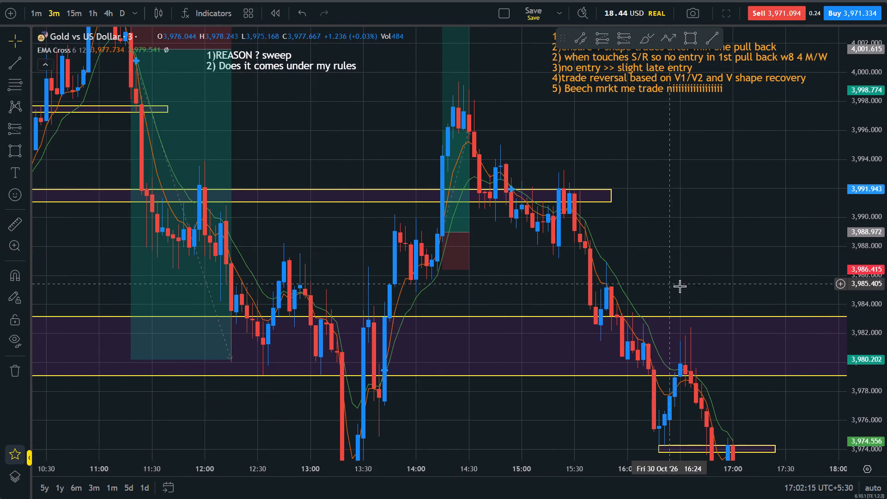
left_click_drag(739, 280, 416, 186)
left_click_drag(637, 336, 574, 280)
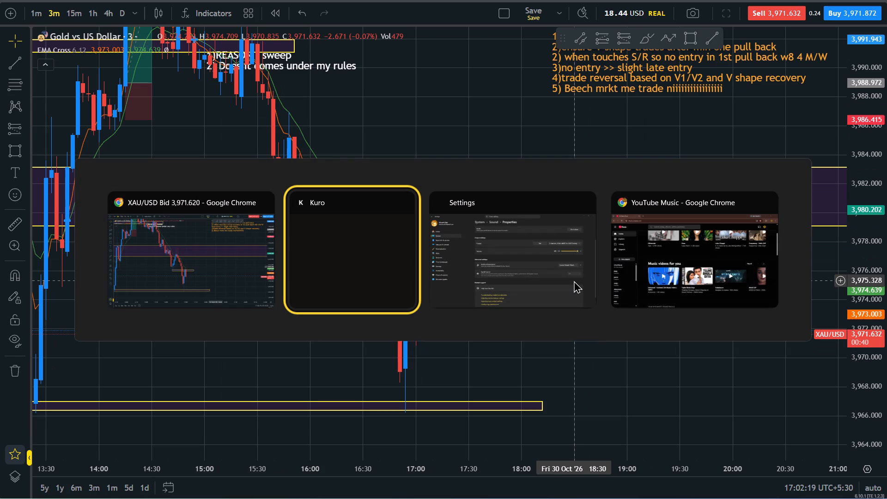
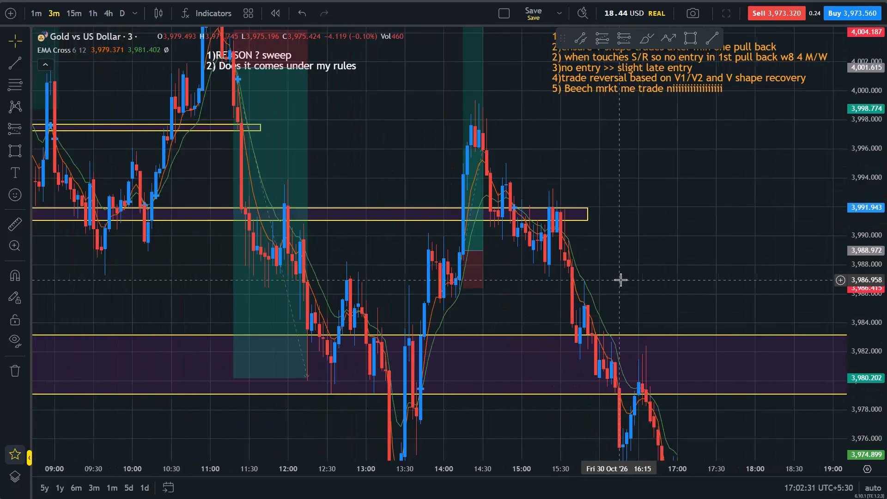
Review the XAU/USD decline from the yellow 3,991–3,992 box through the purple 3,979–3,983 zone down to the 3,974 retest box.
left_click_drag(660, 291, 544, 276)
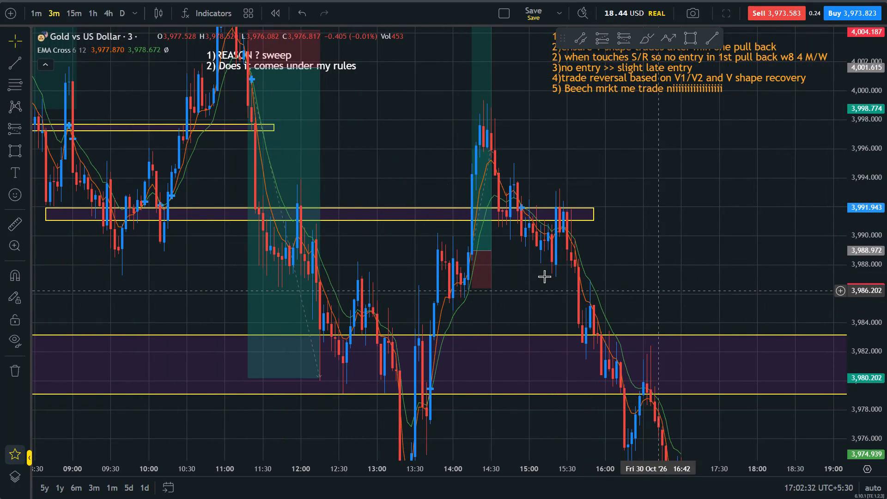
left_click_drag(544, 276, 517, 269)
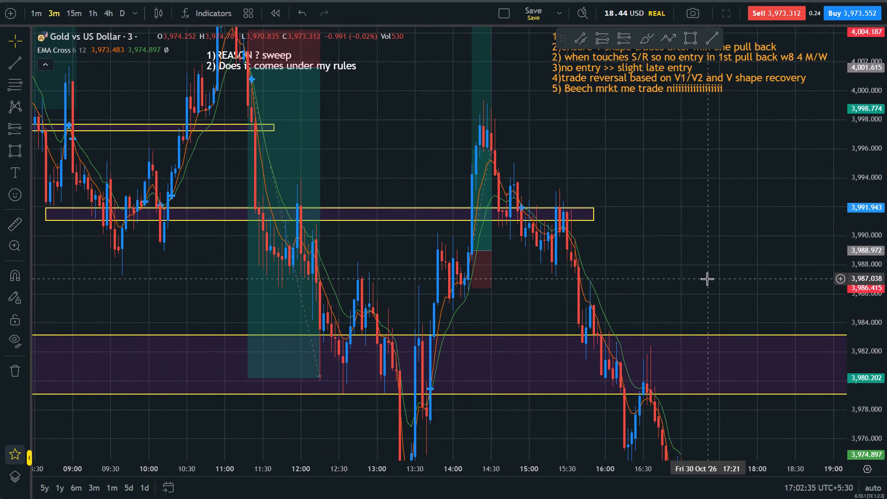
scroll(707, 279, "up", 3)
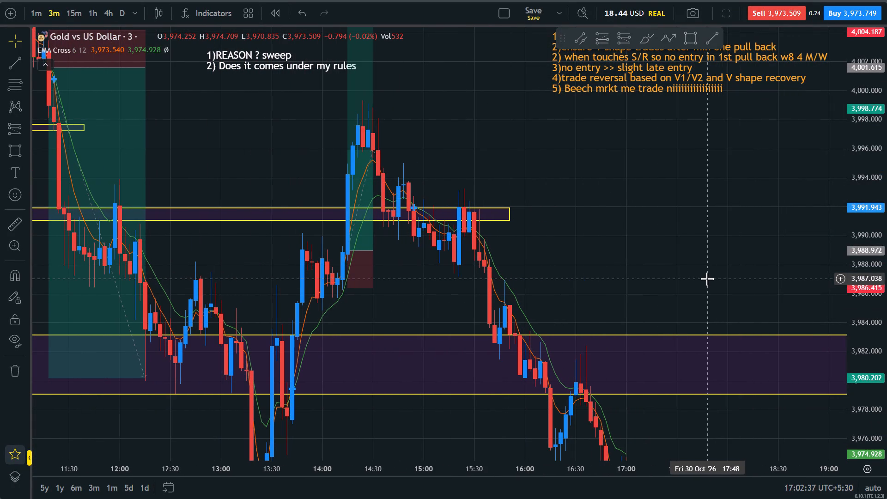
left_click_drag(634, 276, 453, 172)
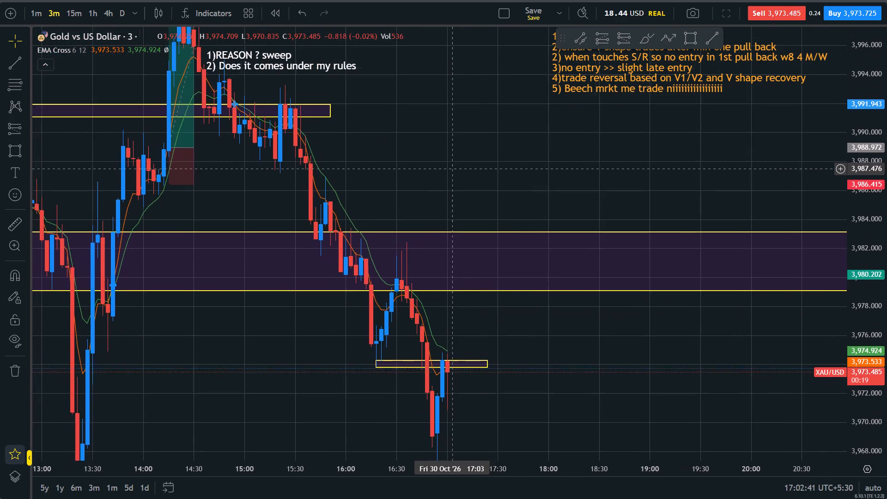
left_click_drag(453, 172, 571, 256)
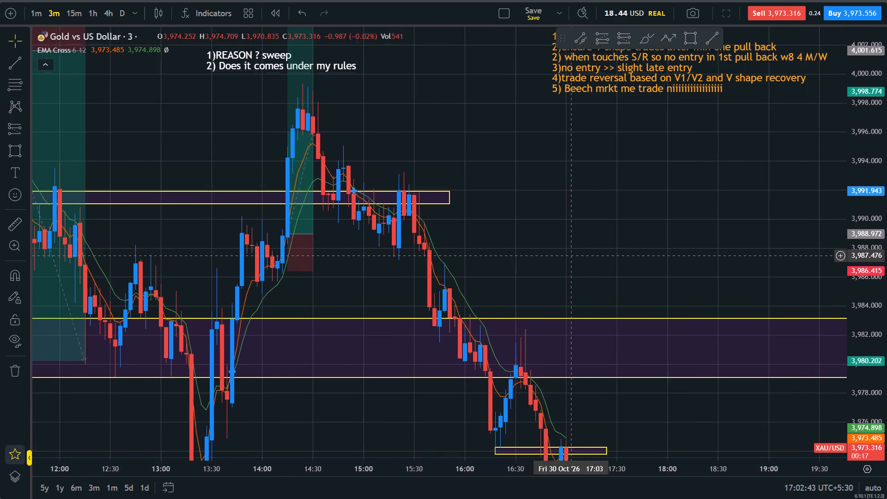
left_click_drag(571, 256, 621, 265)
scroll(616, 251, "down", 1)
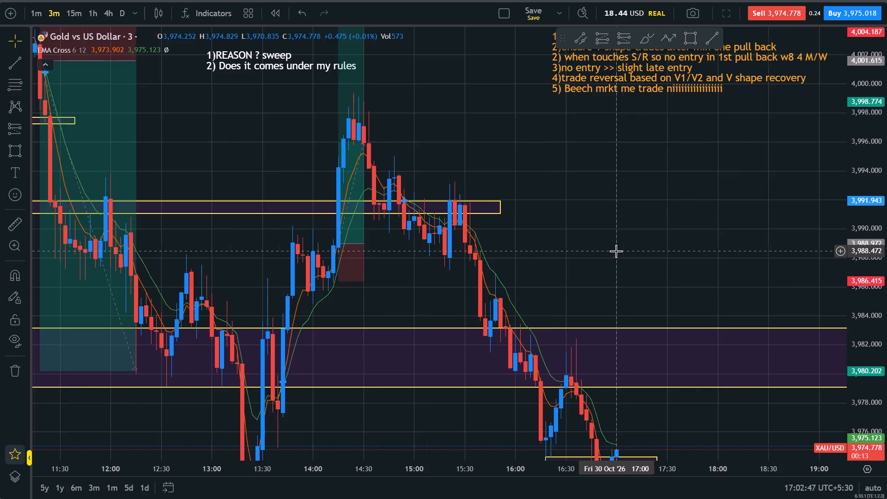
scroll(616, 251, "down", 1)
left_click_drag(886, 175, 886, 229)
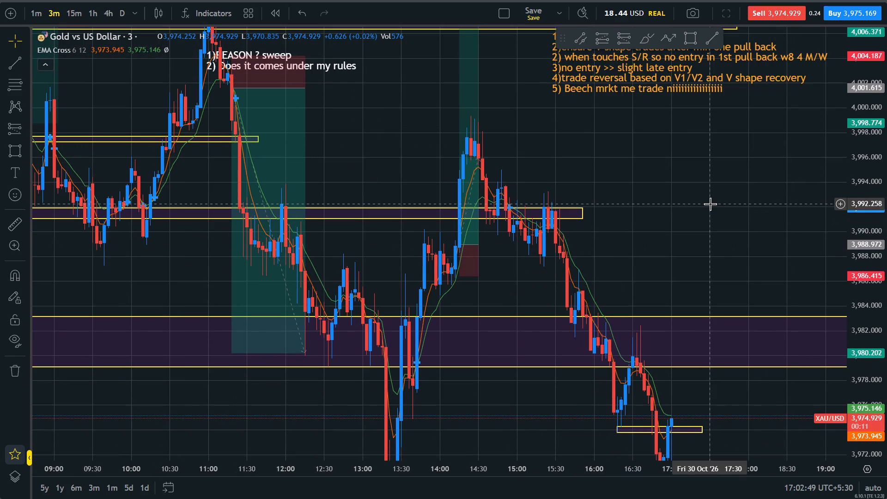
scroll(710, 204, "down", 1)
scroll(710, 204, "up", 2)
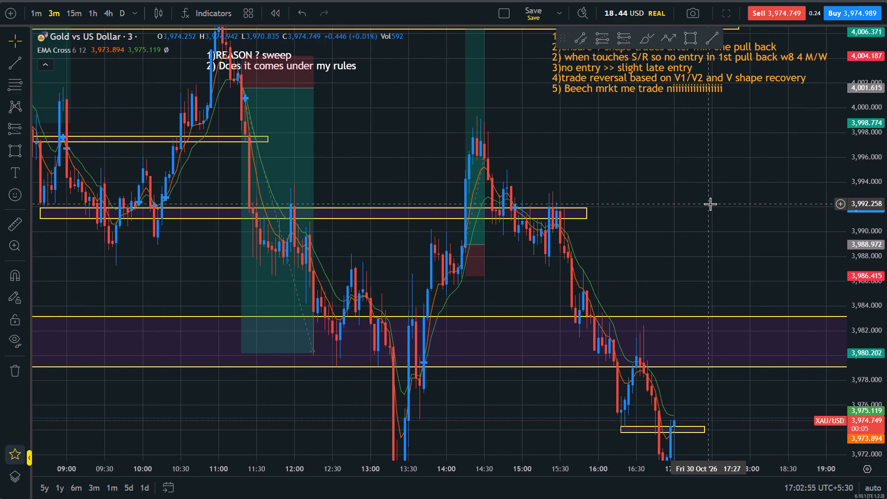
scroll(710, 204, "up", 2)
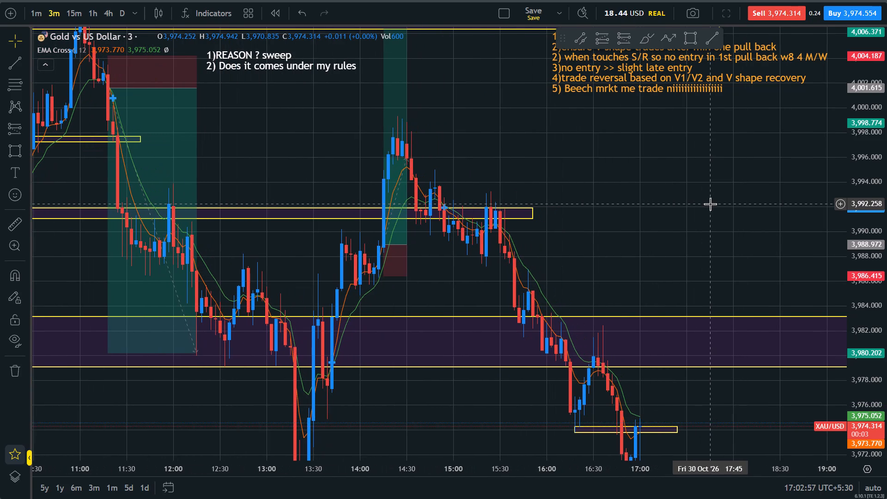
left_click_drag(702, 240, 669, 170)
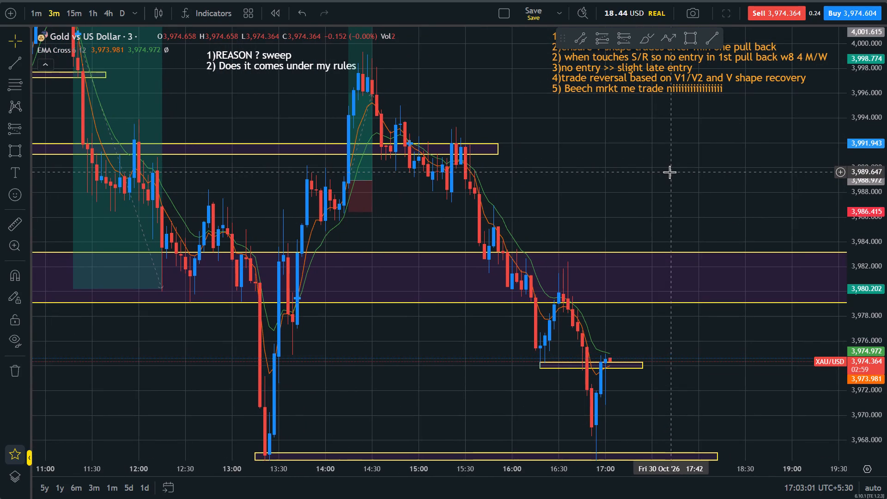
left_click(559, 110)
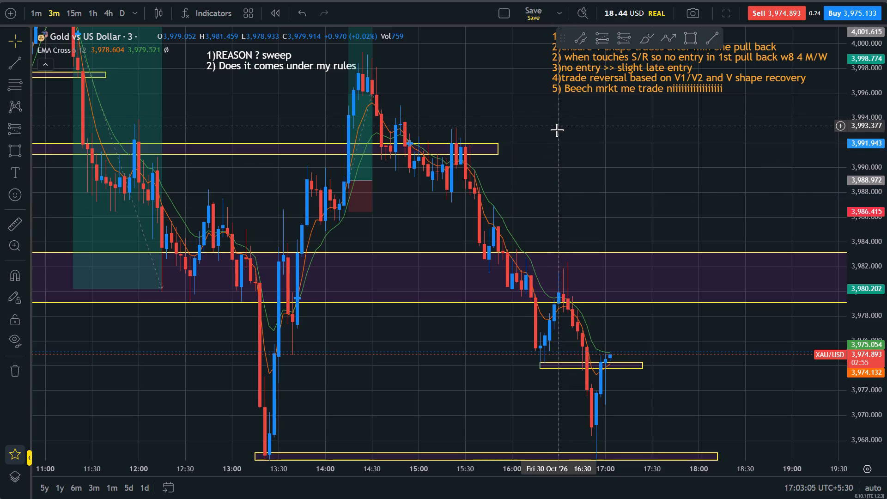
Shorten the yellow box near 3,991 so that it ends at about 15:33.
left_click_drag(558, 134, 584, 250)
scroll(584, 250, "down", 4)
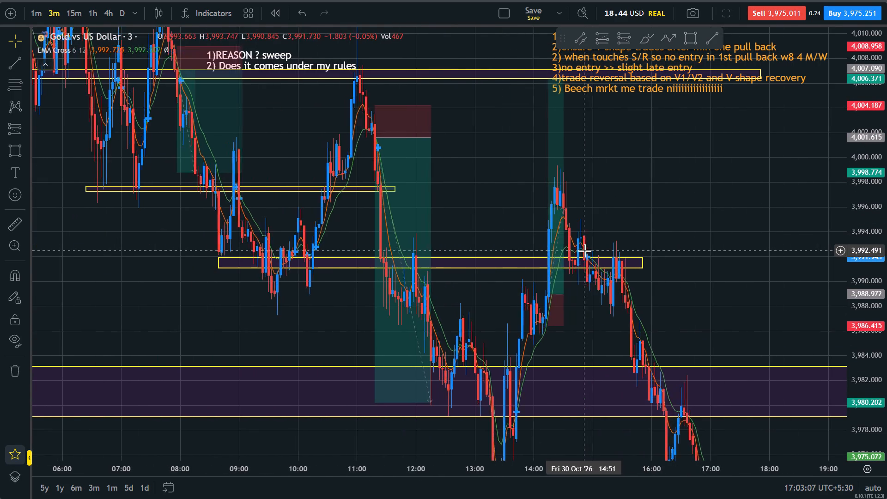
scroll(584, 250, "down", 1)
scroll(584, 250, "up", 6)
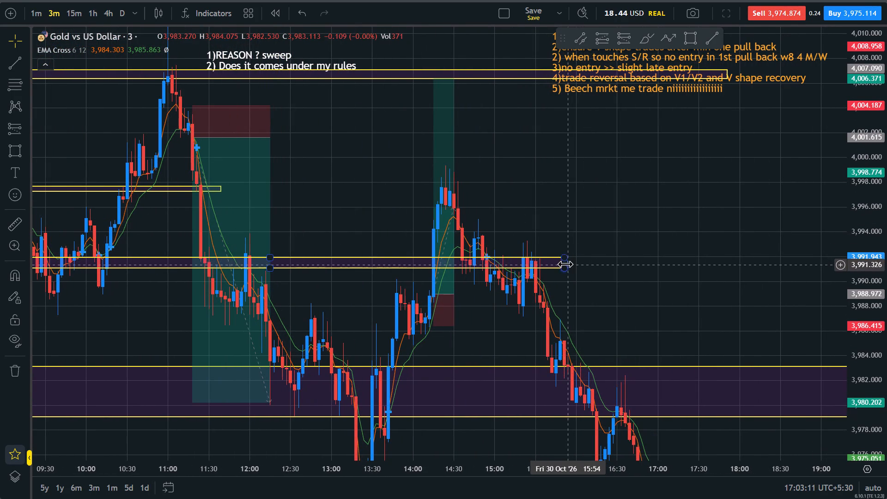
left_click(564, 262)
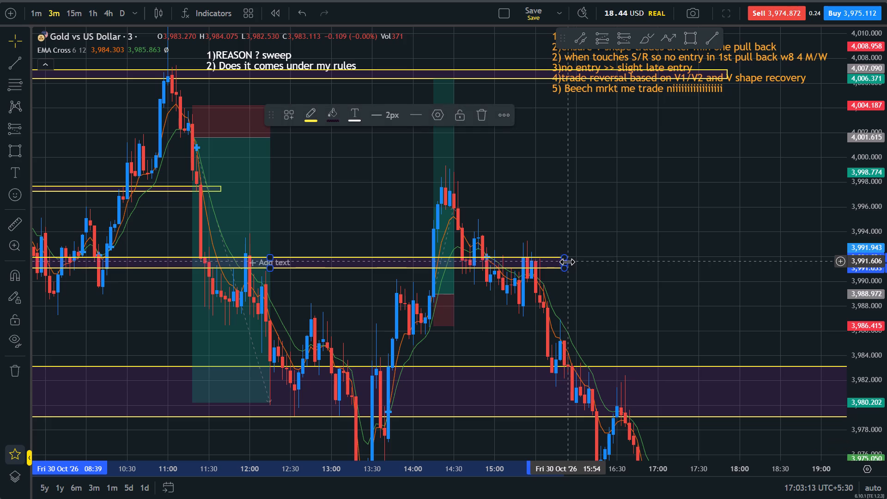
left_click_drag(564, 263, 536, 260)
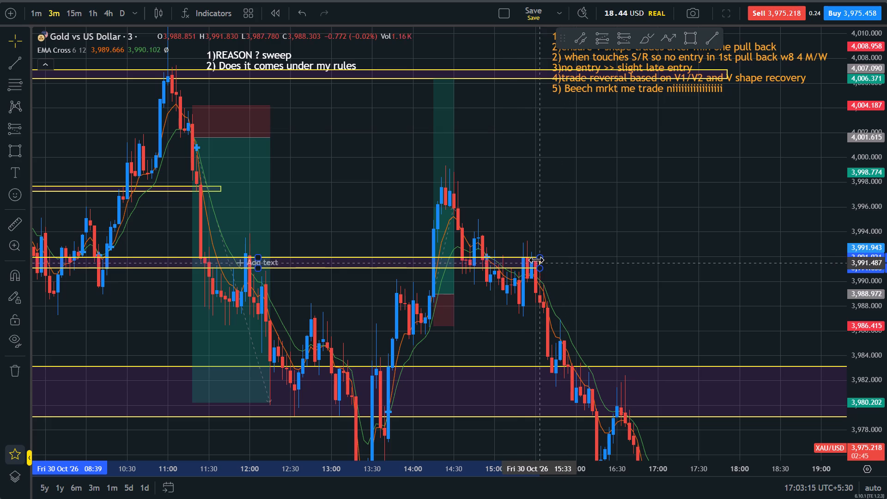
left_click_drag(536, 260, 544, 257)
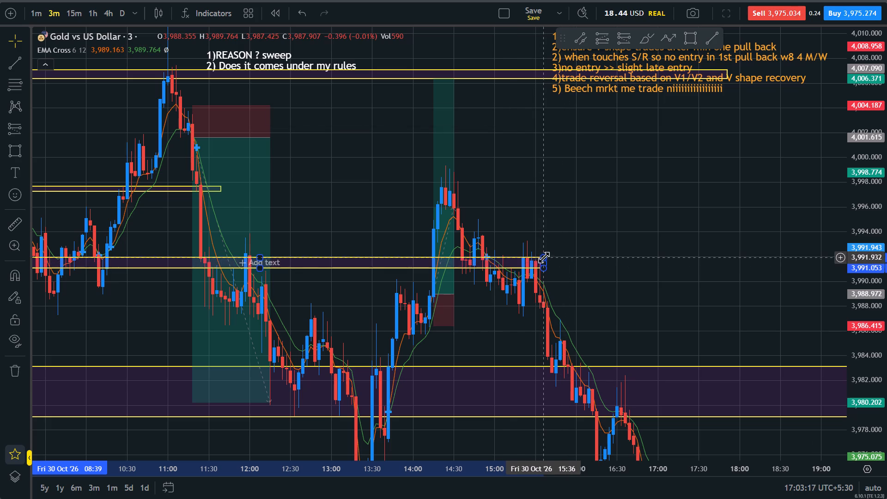
left_click(598, 263)
scroll(598, 263, "down", 2)
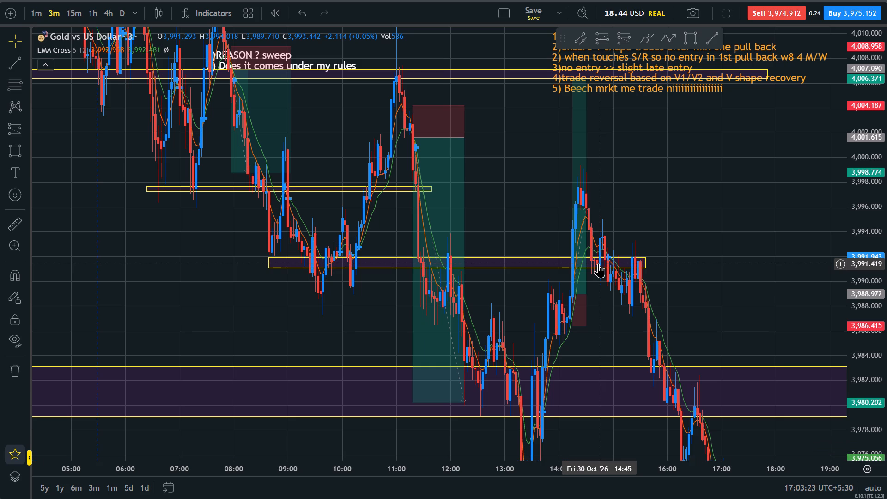
scroll(598, 263, "up", 1)
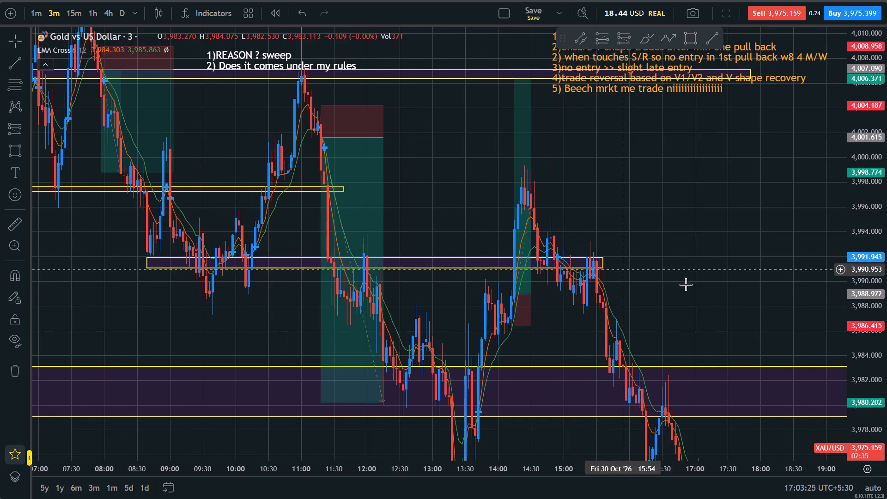
left_click_drag(698, 284, 645, 244)
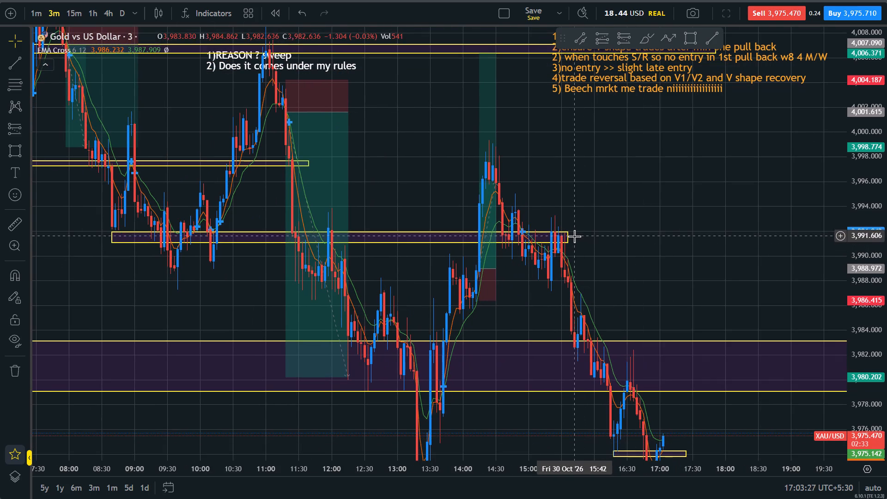
left_click_drag(570, 237, 564, 237)
left_click(644, 255)
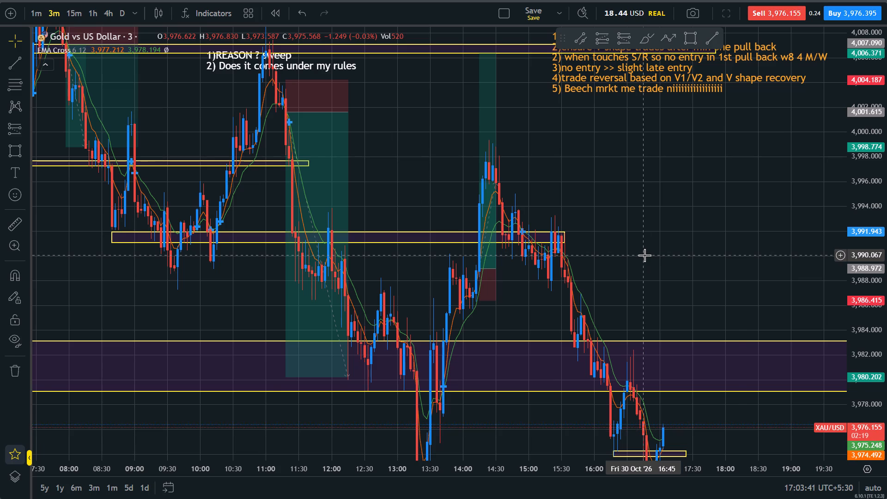
Examine the current 3-minute candle against the 3,974 retest box, the support box near 3,967 and the purple zone above.
left_click_drag(744, 293, 671, 195)
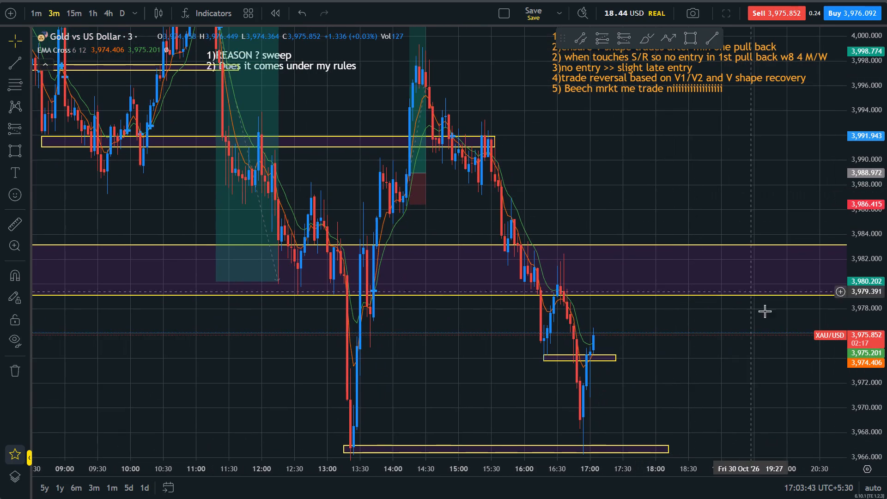
left_click_drag(774, 364, 734, 311)
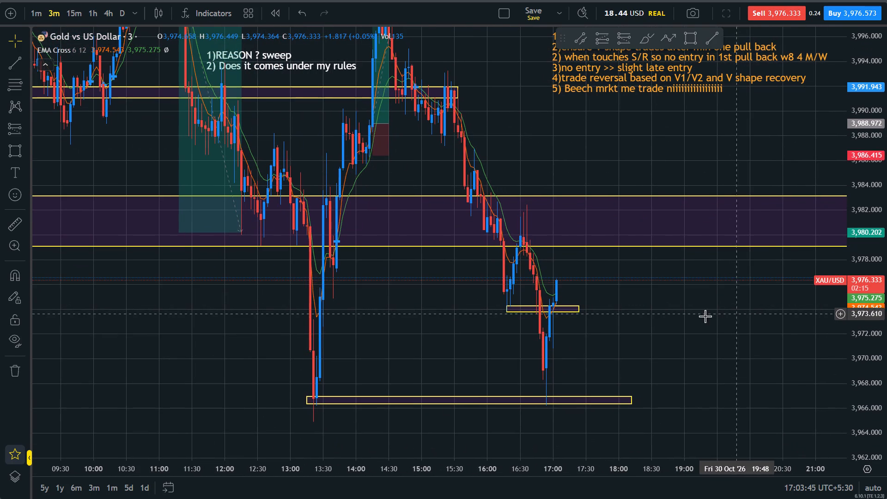
left_click_drag(655, 321, 788, 337)
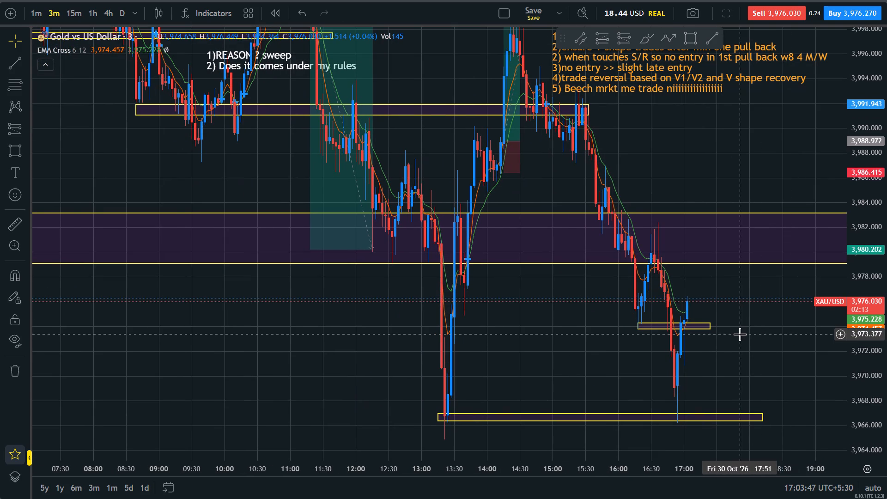
scroll(740, 334, "up", 6)
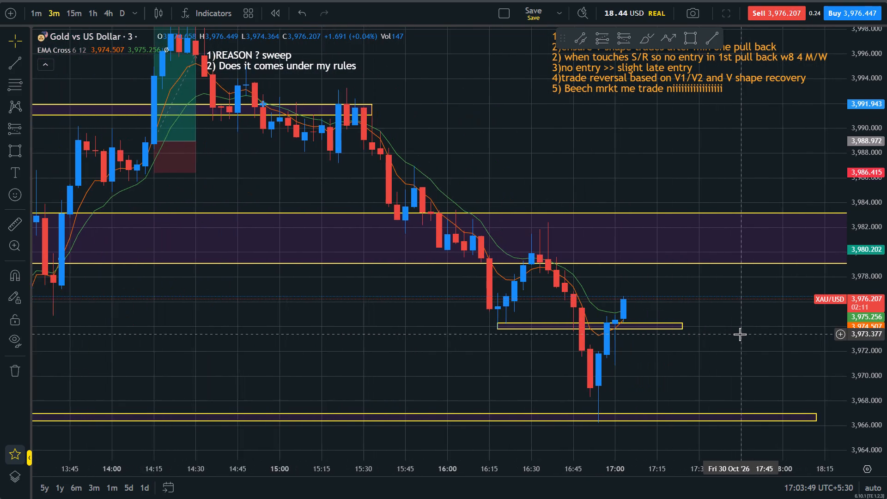
left_click_drag(728, 358, 649, 354)
left_click_drag(886, 370, 886, 233)
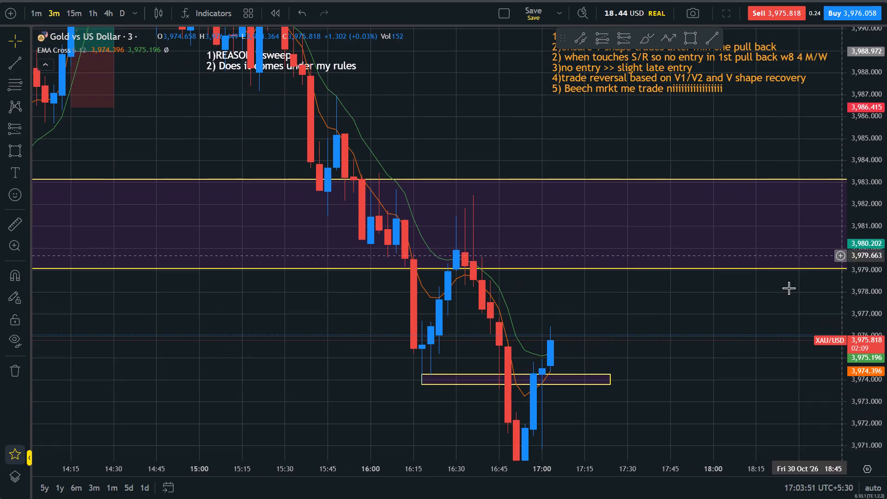
left_click_drag(693, 342, 644, 269)
scroll(644, 269, "down", 2)
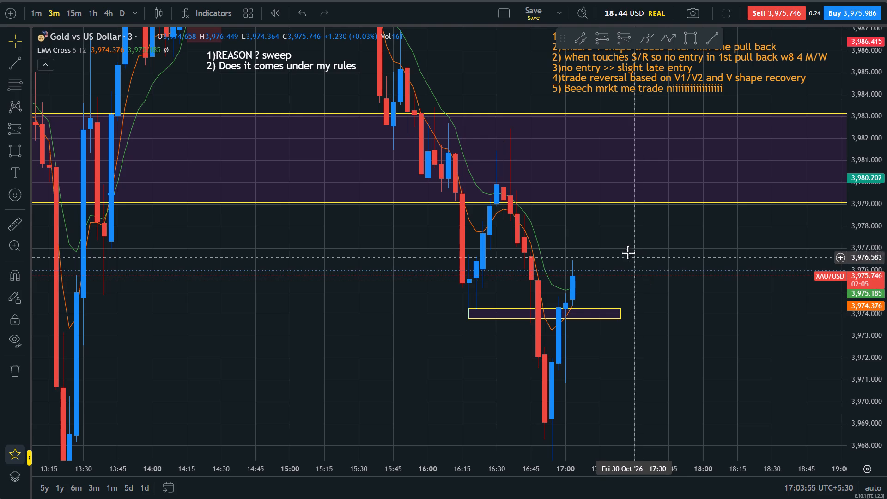
left_click_drag(618, 252, 609, 284)
scroll(609, 284, "down", 1)
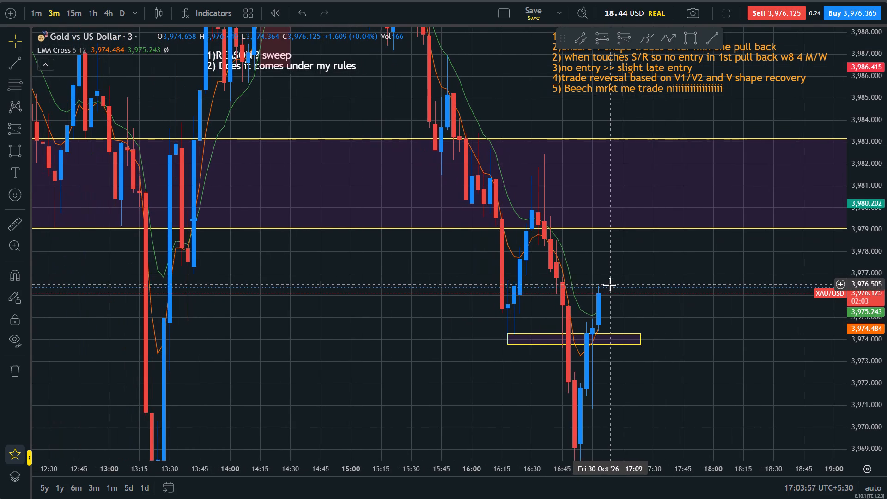
left_click_drag(879, 168, 863, 305)
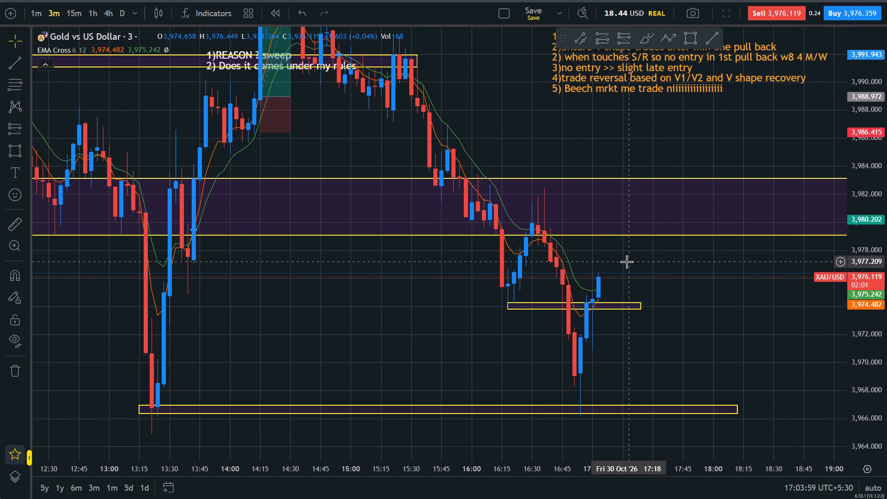
left_click_drag(621, 265, 614, 306)
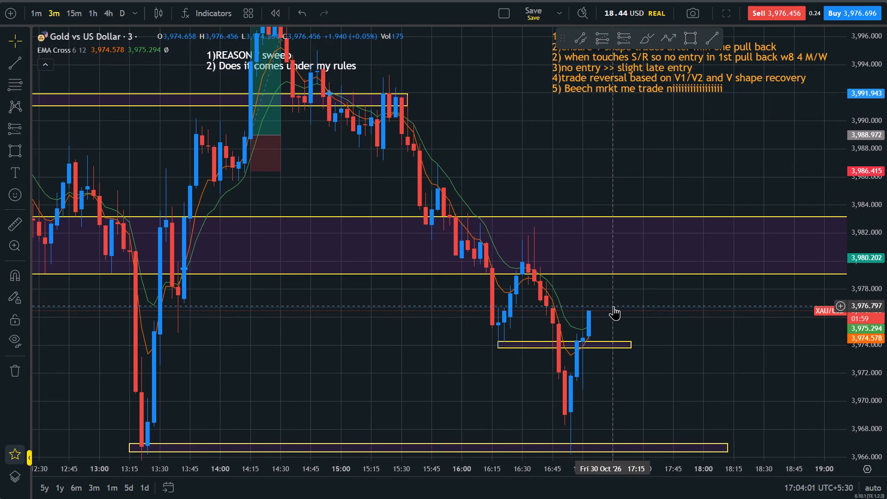
Exit the full-screen chart view and switch to the US Tech 100 (USTEC) chart.
key("F11")
key("F11")
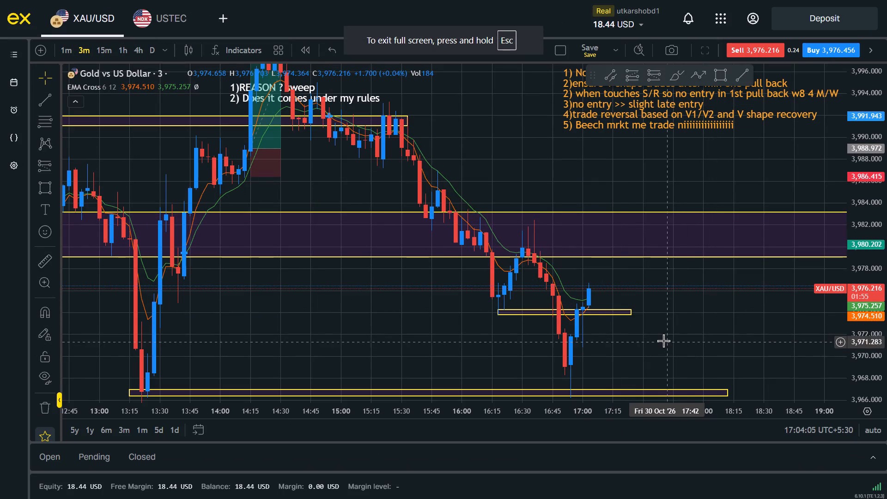
left_click_drag(664, 339, 681, 399)
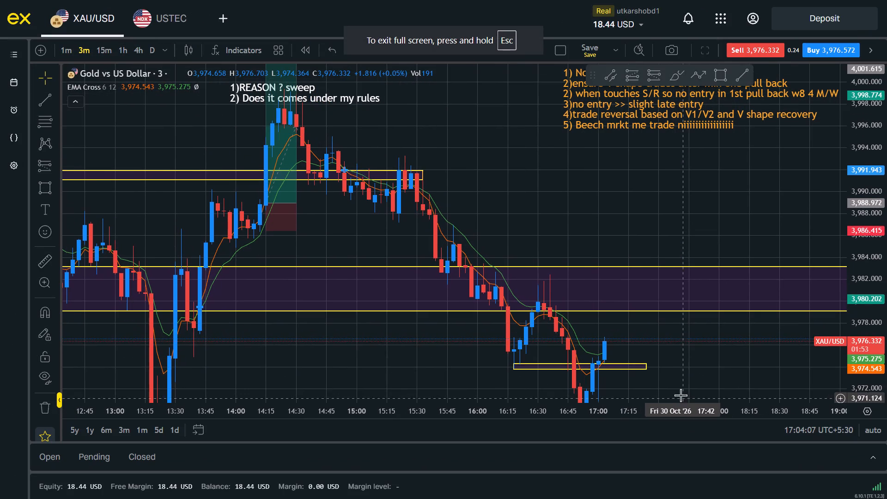
left_click(170, 25)
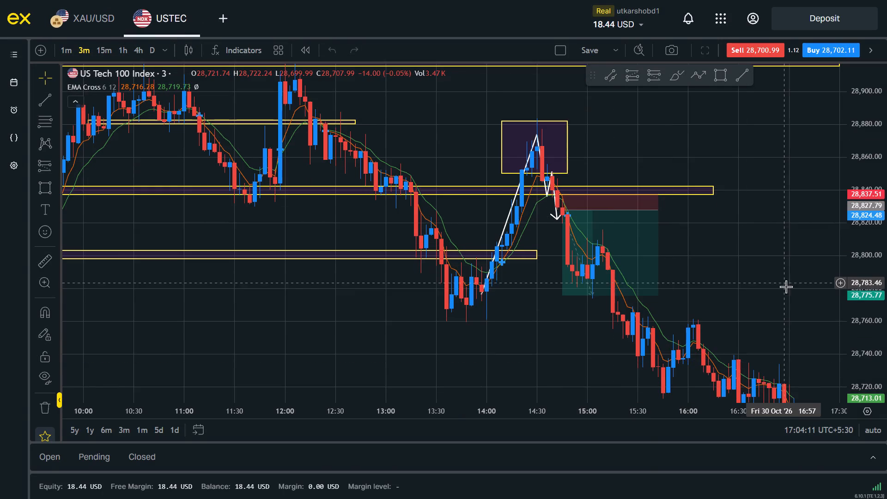
Lower the target of the US Tech 100 short position starting near 14:45 to about 28,712.72.
left_click_drag(786, 288, 628, 217)
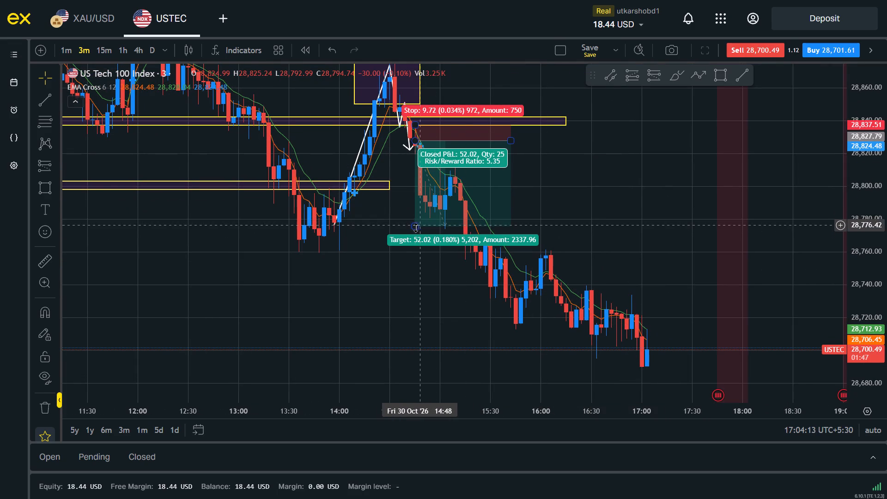
left_click_drag(416, 228, 527, 329)
left_click(653, 148)
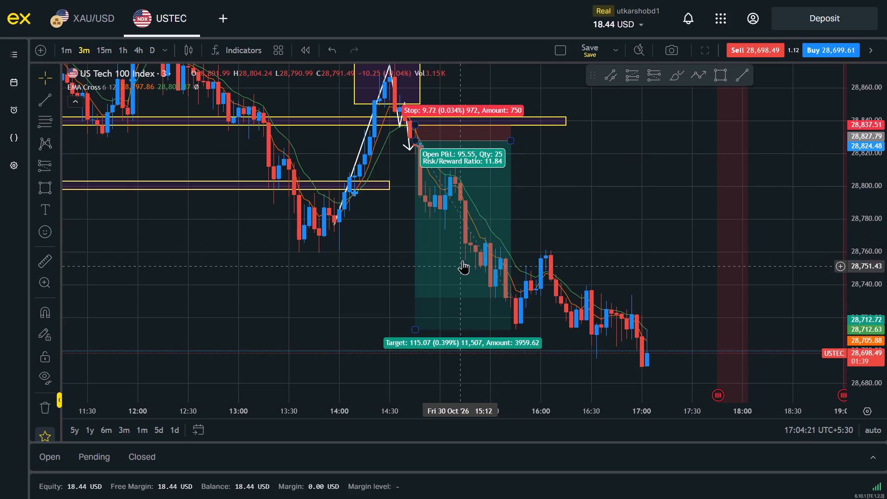
left_click(553, 187)
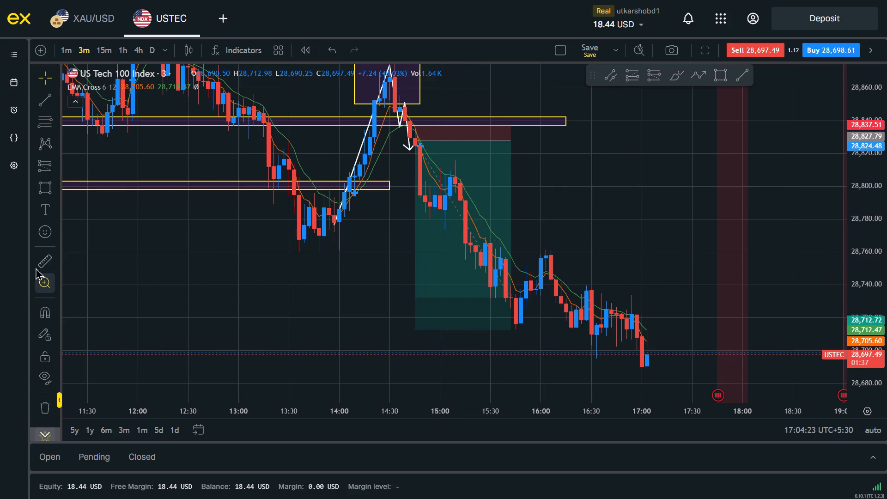
Measure the price range from the short position's target edge at 14:45 up to about 28,766 at 15:42.
left_click(38, 257)
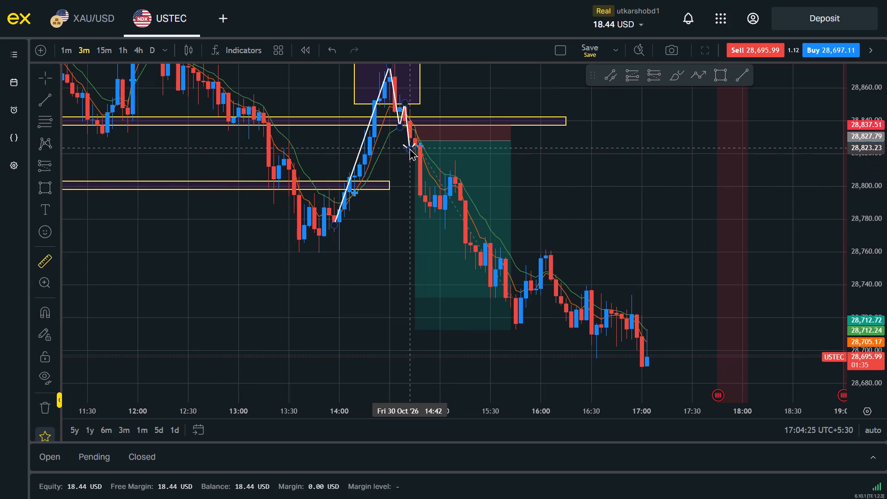
left_click_drag(416, 328, 494, 193)
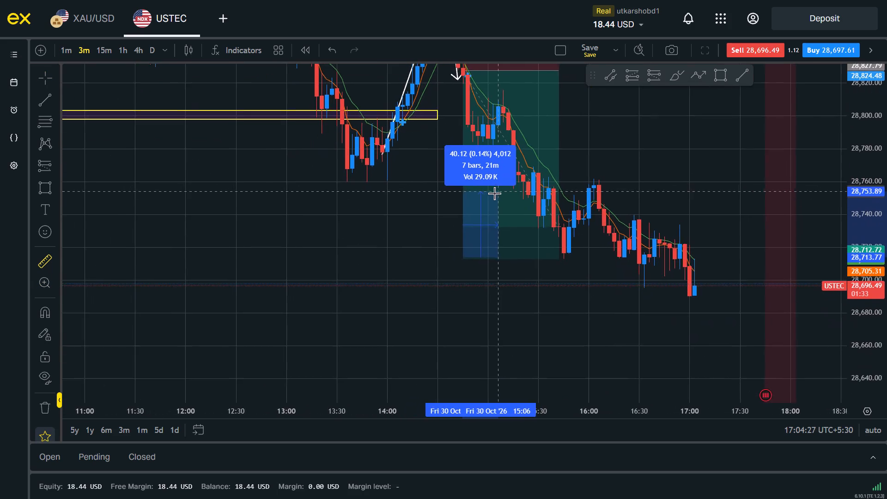
left_click_drag(494, 193, 479, 217)
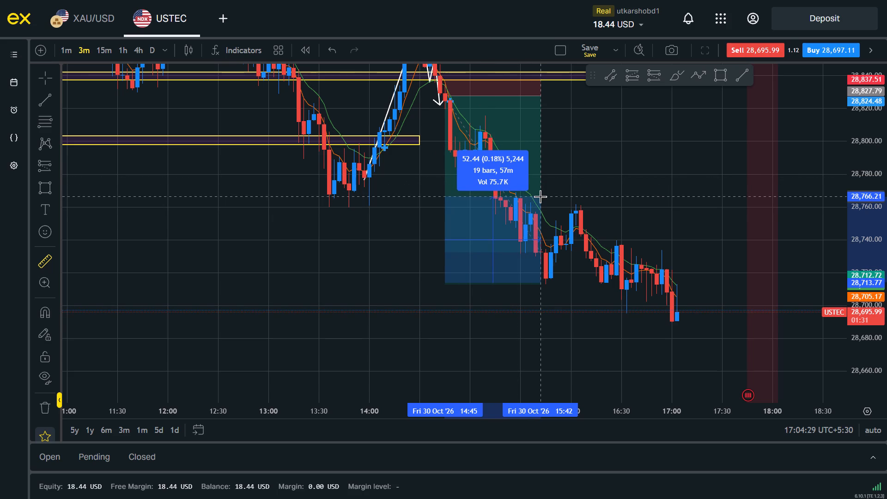
left_click(540, 196)
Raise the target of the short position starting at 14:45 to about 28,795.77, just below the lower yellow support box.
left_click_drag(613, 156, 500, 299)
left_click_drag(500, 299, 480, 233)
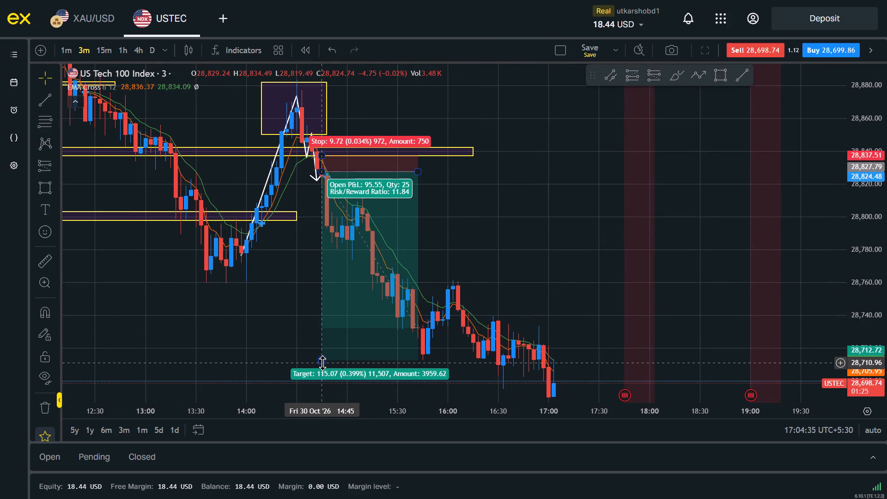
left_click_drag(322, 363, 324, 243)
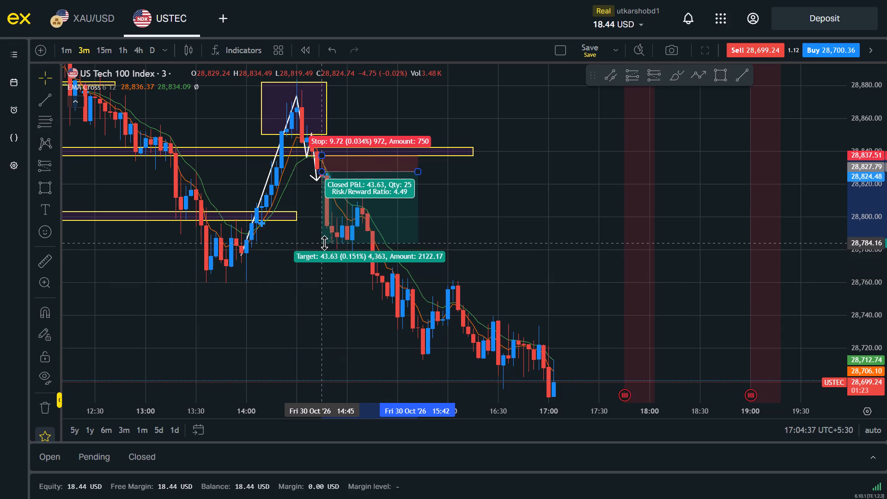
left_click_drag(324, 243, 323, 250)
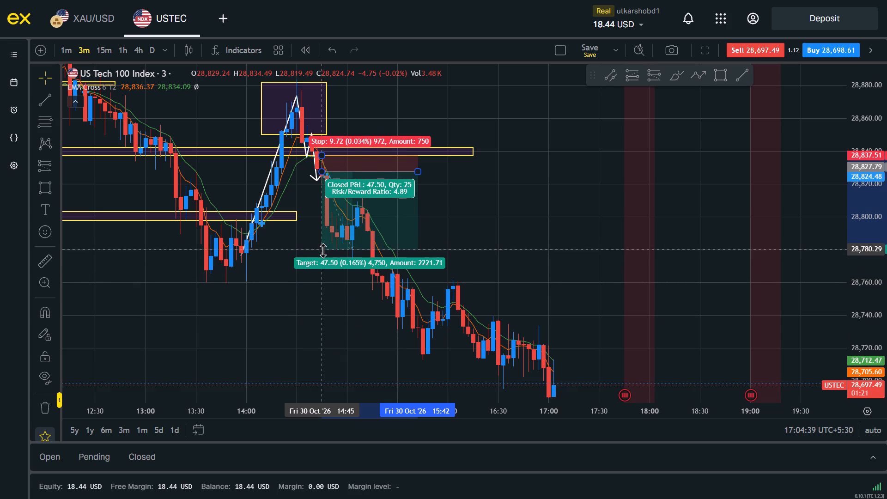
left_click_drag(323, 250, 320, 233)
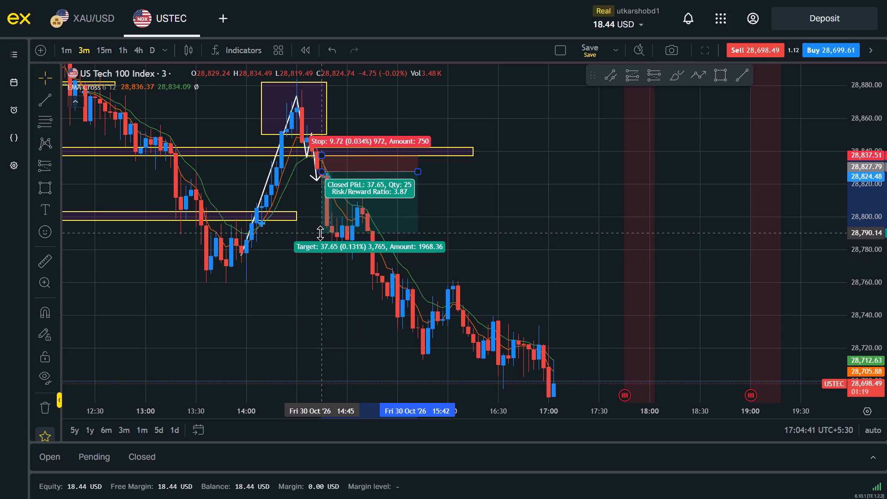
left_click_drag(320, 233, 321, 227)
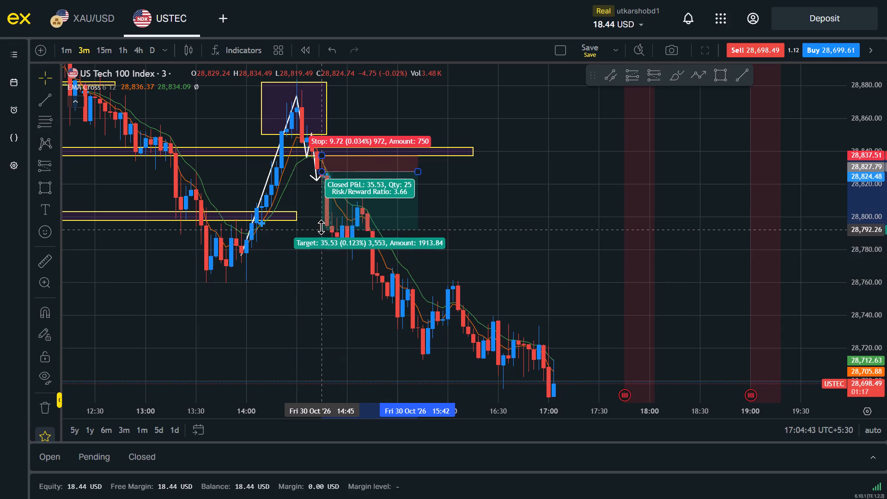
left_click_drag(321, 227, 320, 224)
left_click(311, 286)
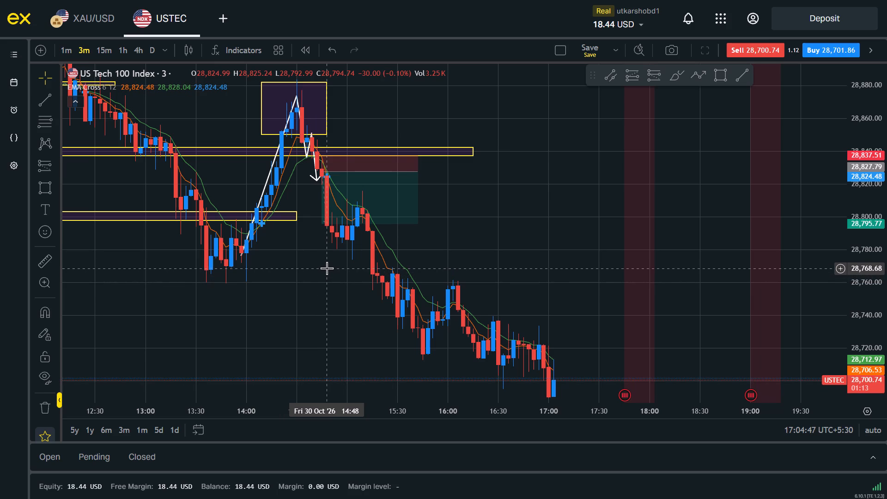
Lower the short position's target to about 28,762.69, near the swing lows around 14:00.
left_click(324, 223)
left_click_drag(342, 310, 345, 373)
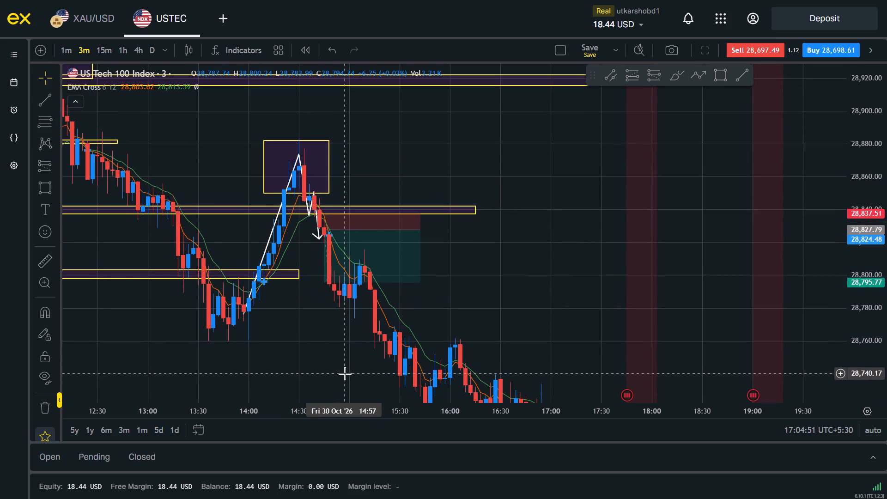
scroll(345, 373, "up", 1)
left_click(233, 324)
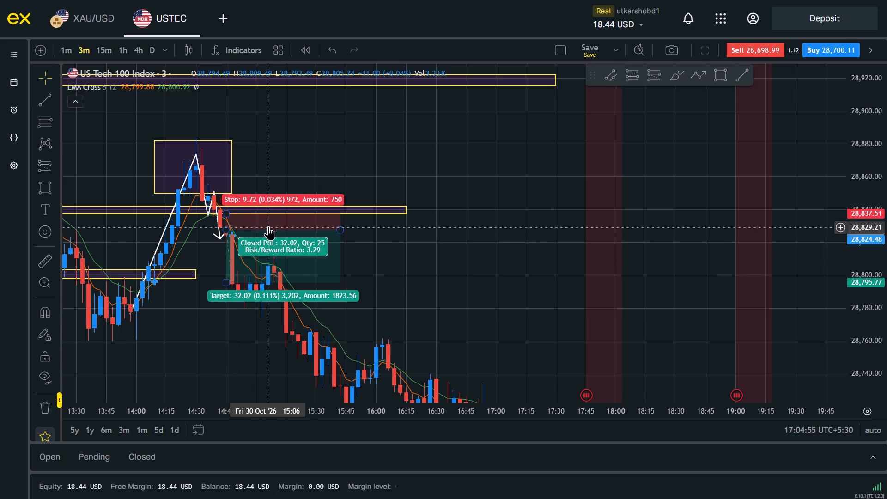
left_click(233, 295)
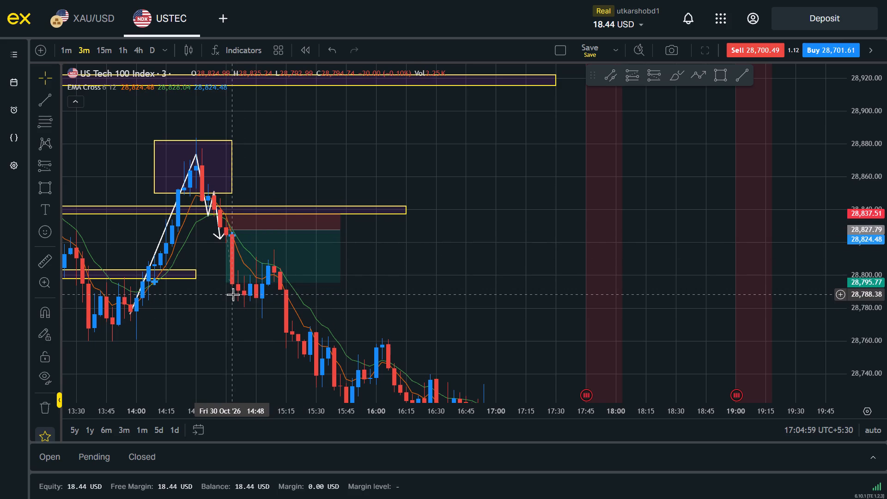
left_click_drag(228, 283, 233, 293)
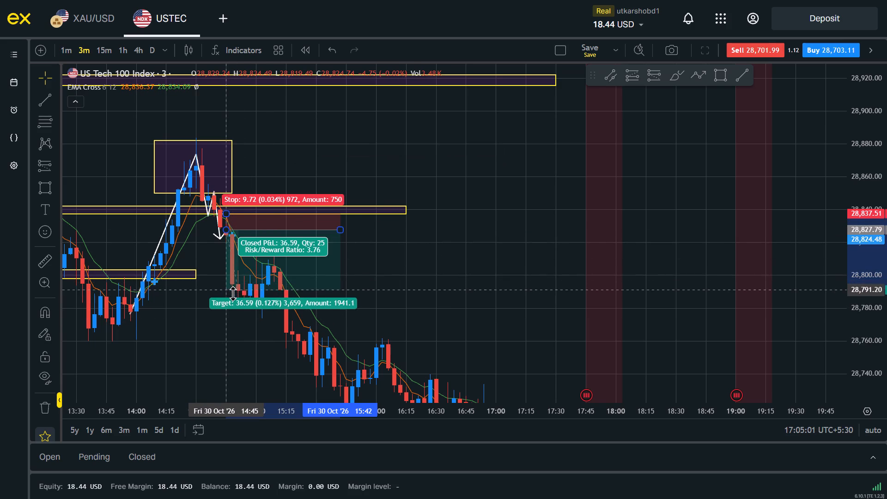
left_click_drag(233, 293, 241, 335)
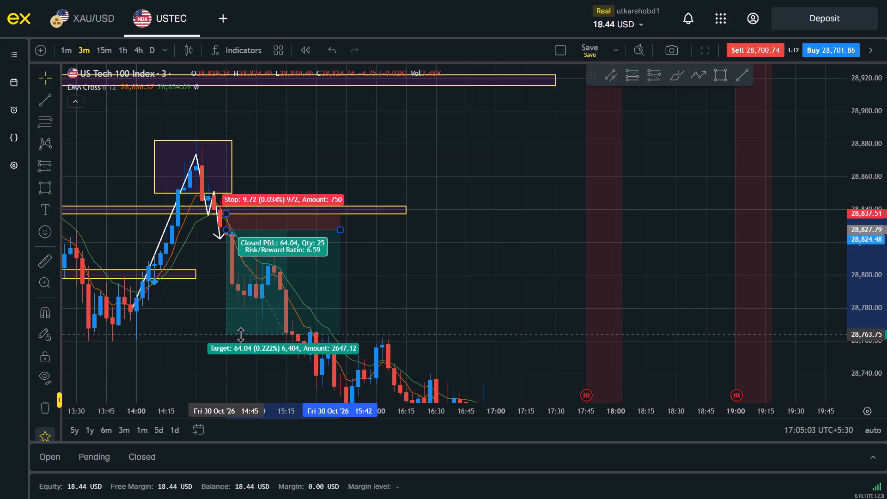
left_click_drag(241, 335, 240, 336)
Extend the short position's target down to about 28,732.07, at the lows reached around 15:30.
left_click_drag(445, 278, 450, 249)
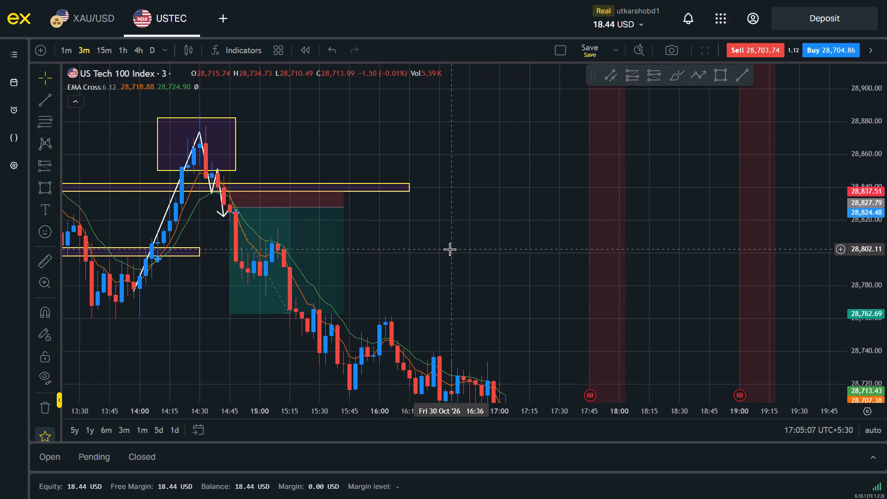
left_click_drag(431, 235, 423, 186)
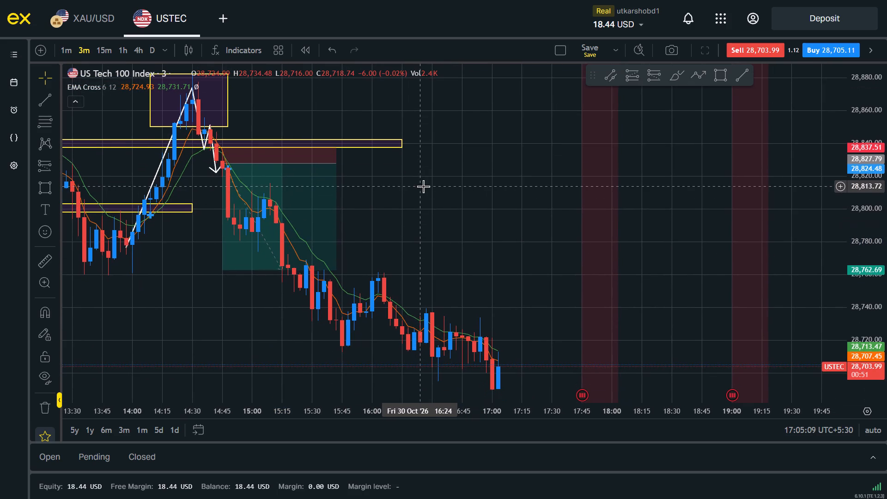
left_click_drag(222, 272, 231, 281)
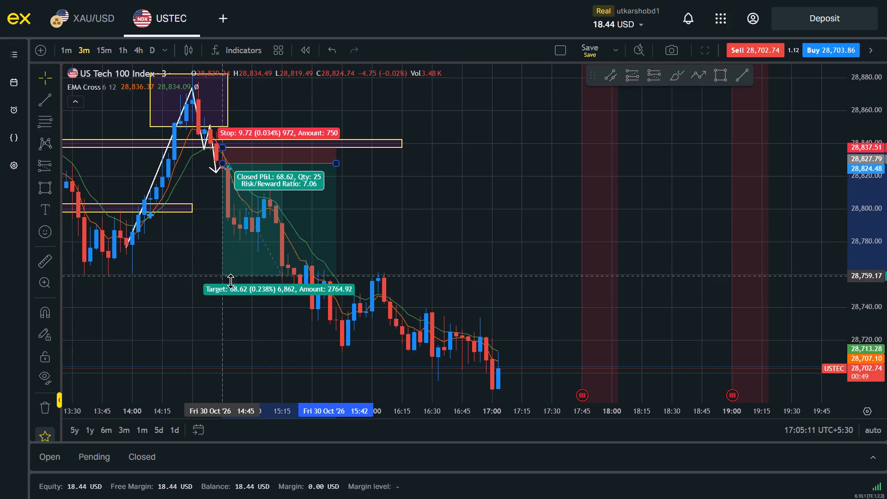
left_click_drag(231, 281, 257, 343)
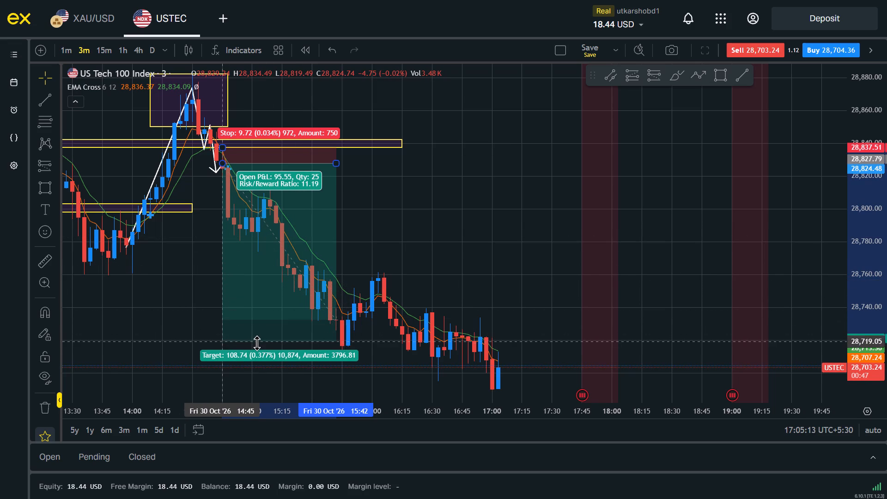
left_click_drag(257, 343, 255, 314)
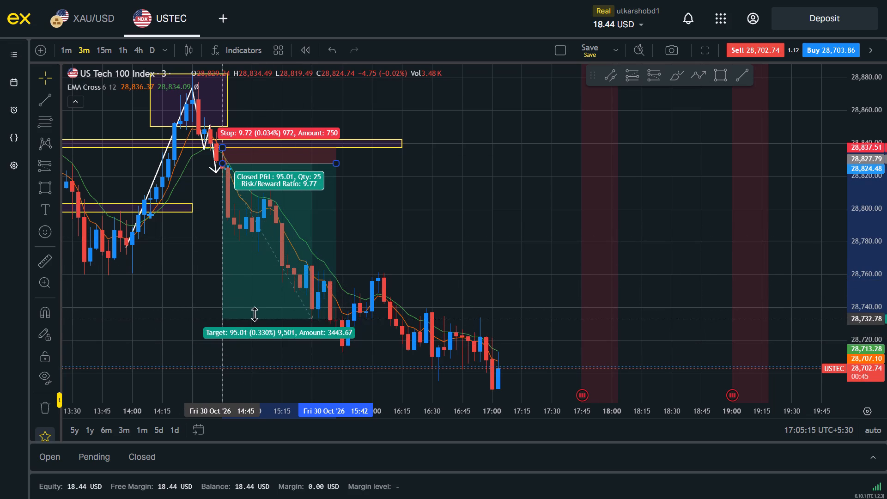
left_click_drag(255, 314, 253, 320)
left_click(406, 240)
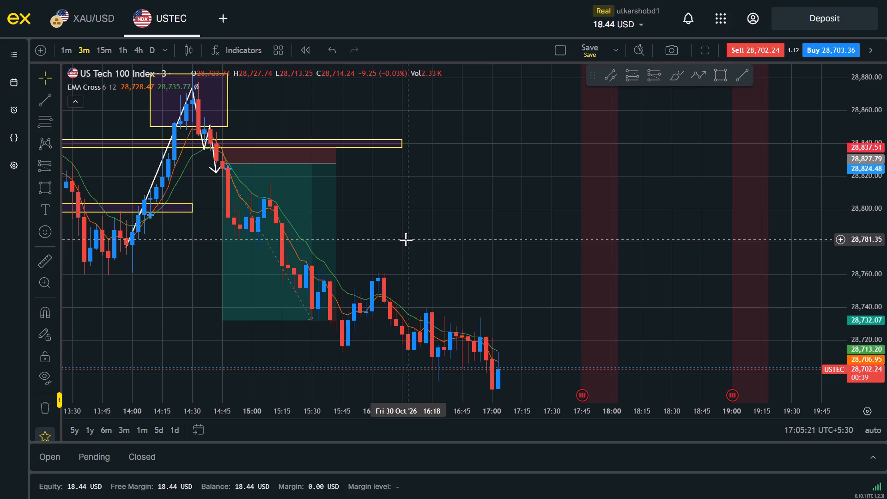
Examine the short setup against the yellow zones, the preceding morning swings and the price action up to the current candle.
left_click_drag(522, 241, 439, 202)
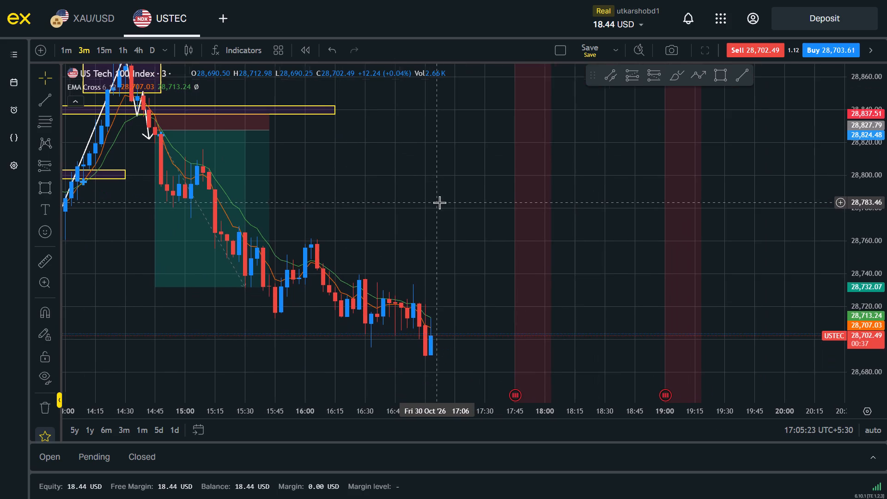
left_click(243, 192)
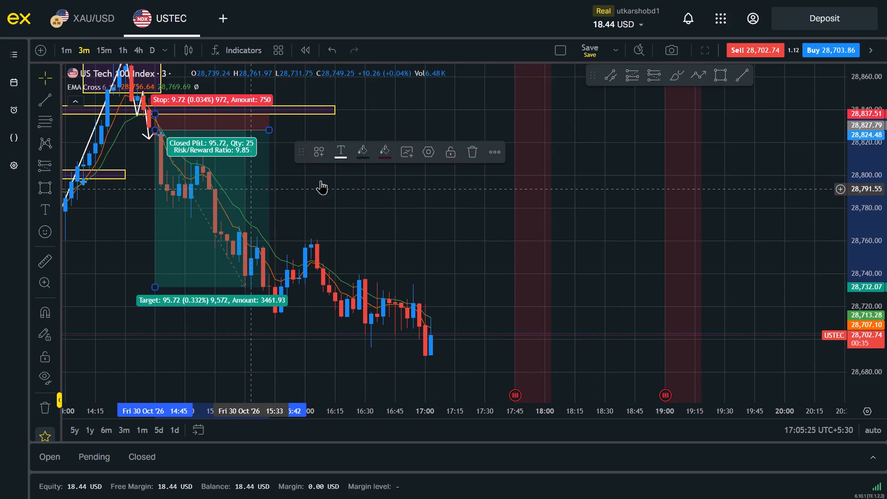
left_click_drag(426, 234, 606, 297)
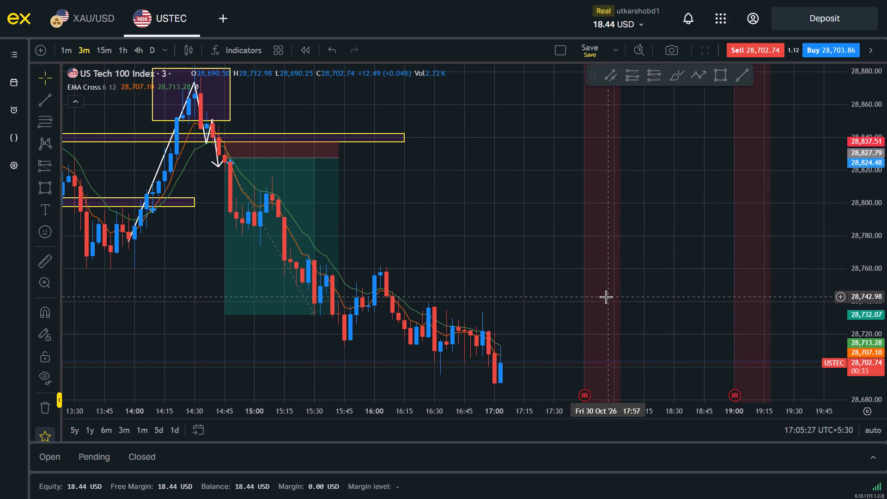
scroll(606, 297, "down", 2)
left_click_drag(545, 218, 732, 301)
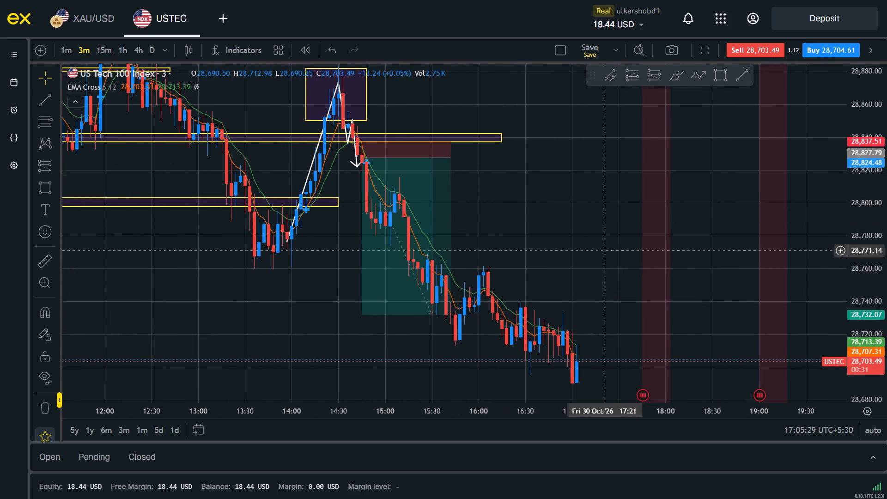
left_click_drag(732, 301, 875, 368)
scroll(875, 368, "up", 2)
left_click_drag(854, 337, 835, 304)
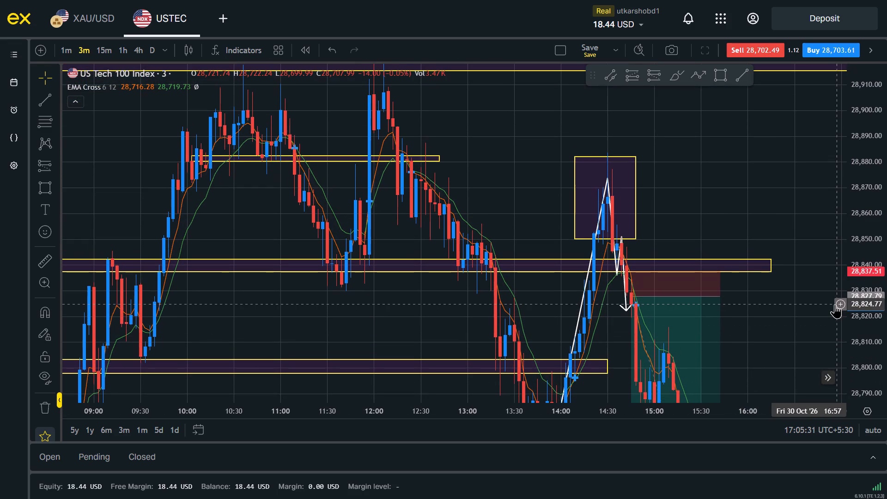
left_click_drag(782, 308, 744, 205)
left_click_drag(886, 206, 886, 270)
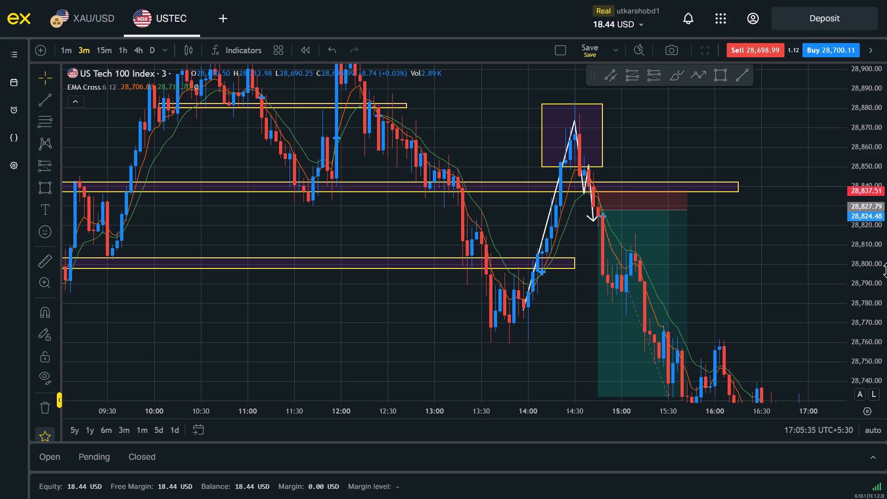
scroll(826, 263, "up", 2)
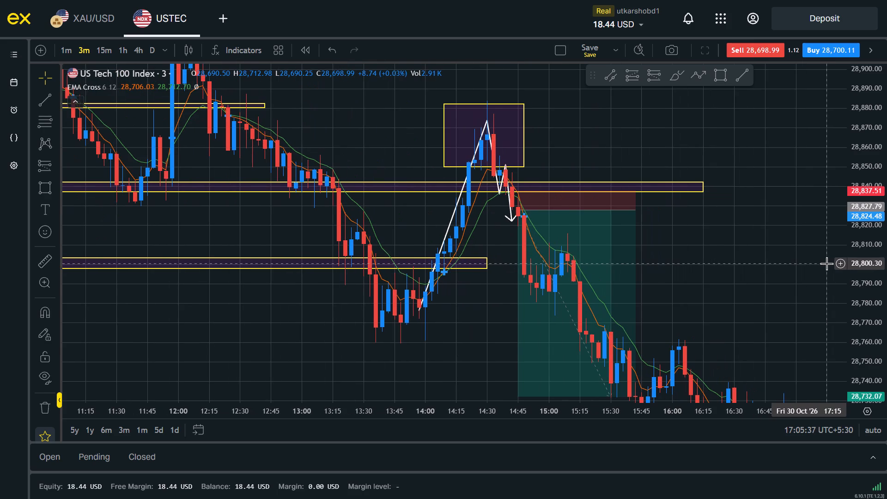
left_click_drag(797, 296, 635, 213)
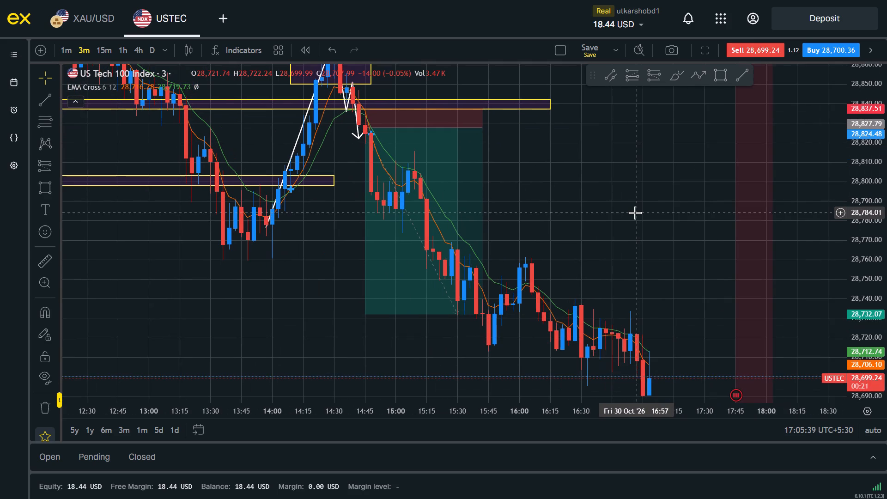
left_click_drag(712, 320, 648, 280)
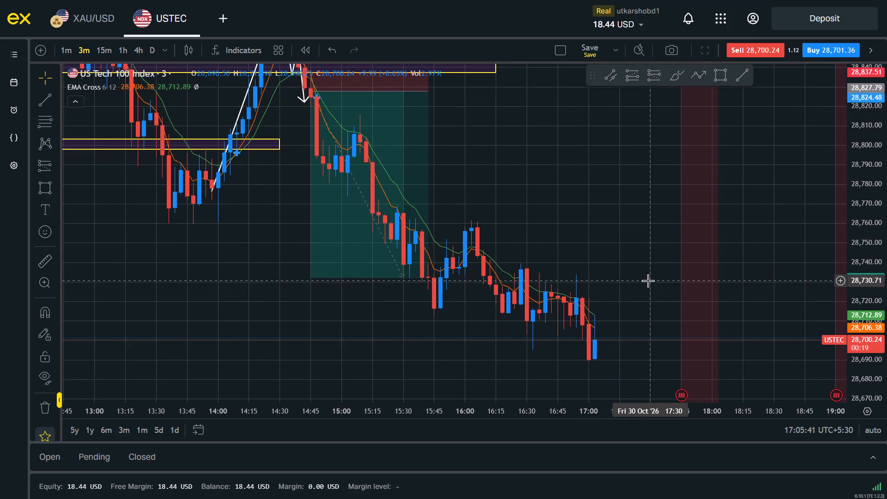
Switch to the demo account's US Tech 100 chart and examine the short positions marked on 14 October.
key("ctrl+Tab")
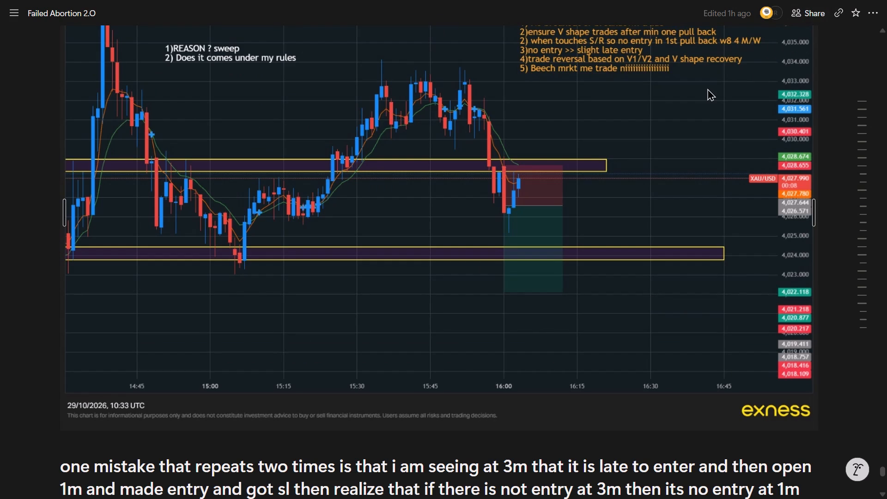
key("ctrl+Tab")
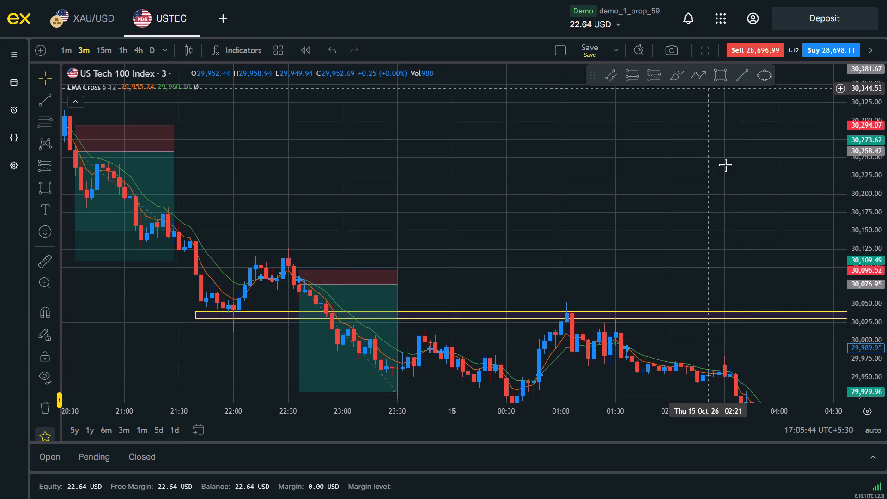
left_click_drag(482, 222, 516, 137)
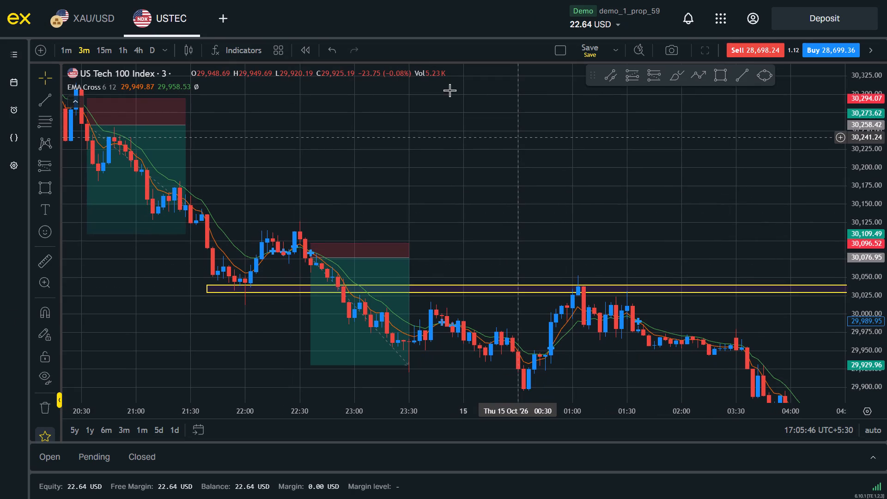
scroll(493, 323, "down", 7)
left_click_drag(727, 254, 608, 152)
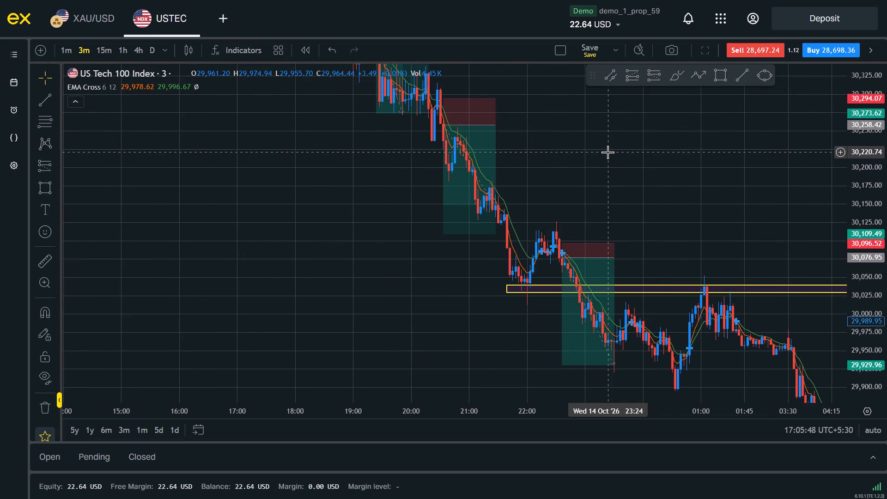
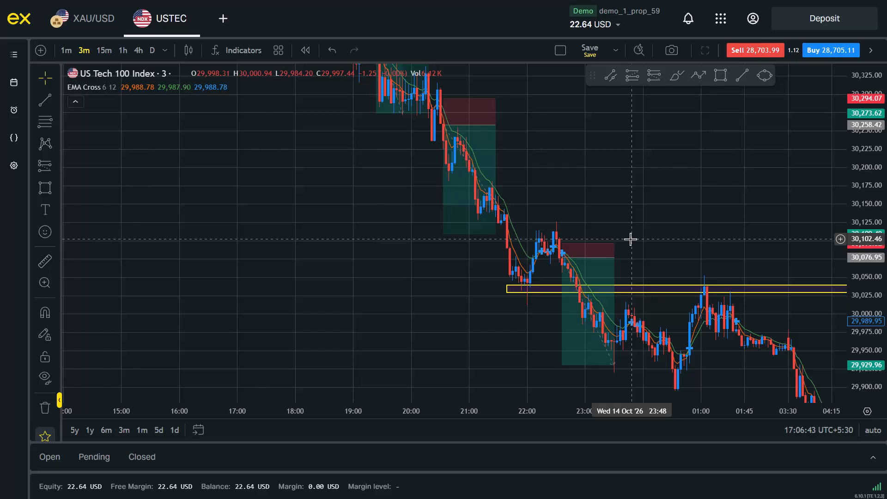
Examine the 14 October evening short setup, the yellow zone near 30,035 and the price action through about 04:00 on 15 October.
scroll(630, 239, "up", 5)
left_click_drag(604, 245, 533, 181)
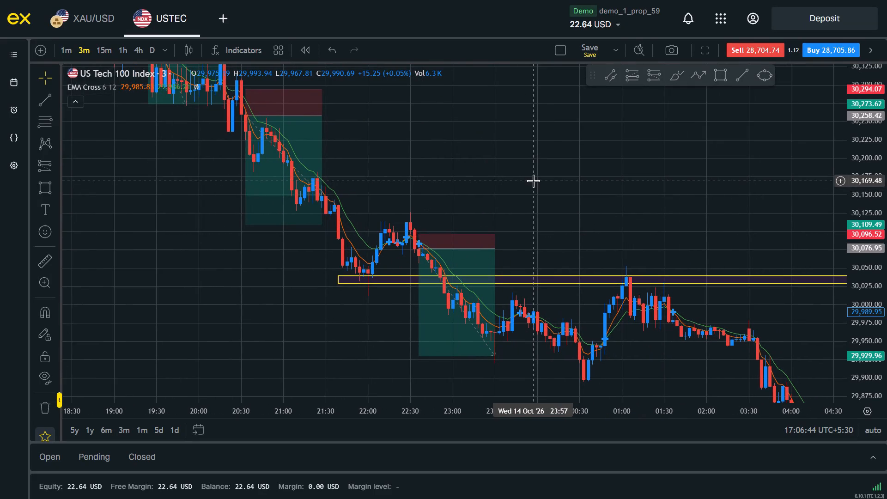
left_click_drag(574, 232, 518, 194)
left_click(485, 195)
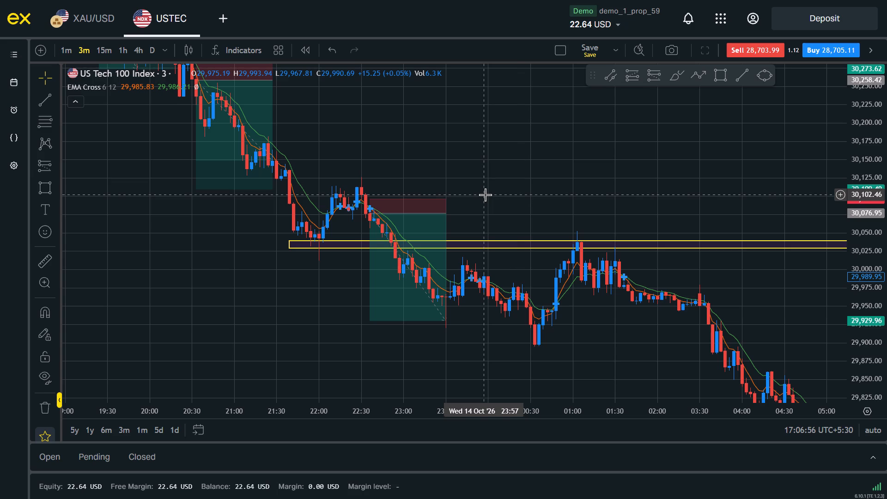
left_click_drag(470, 206, 655, 172)
left_click_drag(886, 258, 865, 97)
left_click_drag(704, 140, 702, 162)
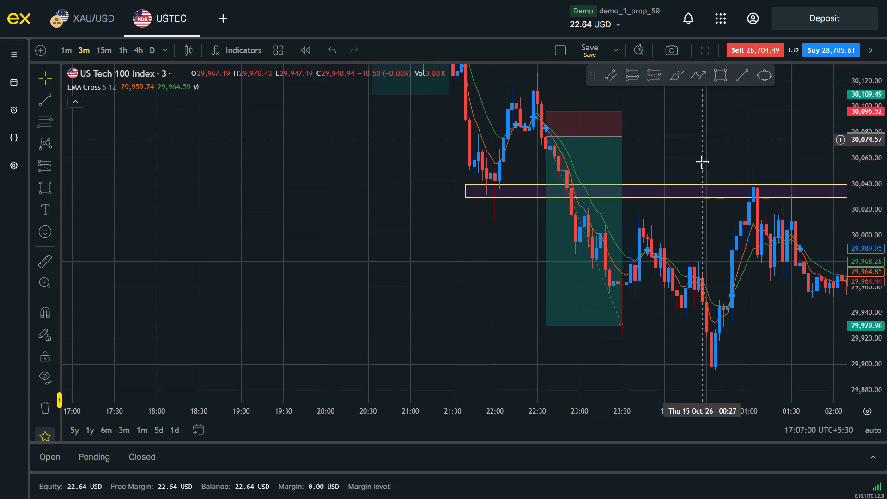
left_click_drag(702, 162, 703, 221)
scroll(703, 221, "up", 2)
left_click_drag(676, 173, 674, 219)
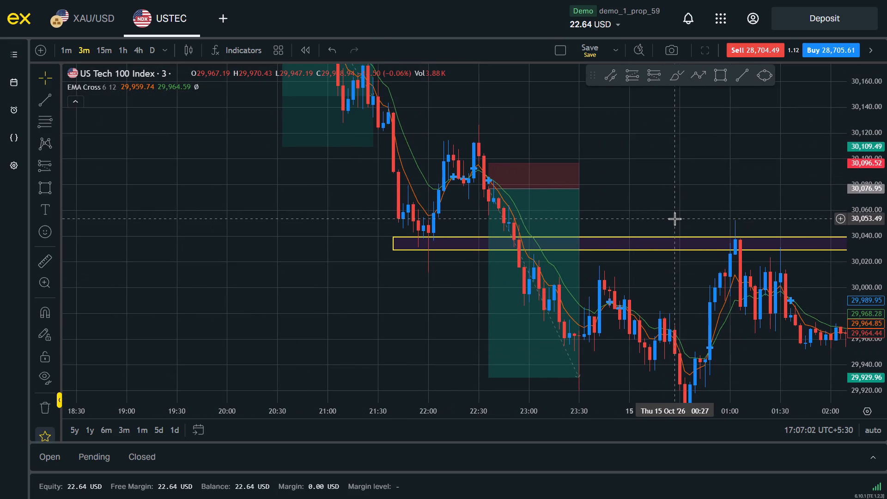
scroll(674, 219, "up", 1)
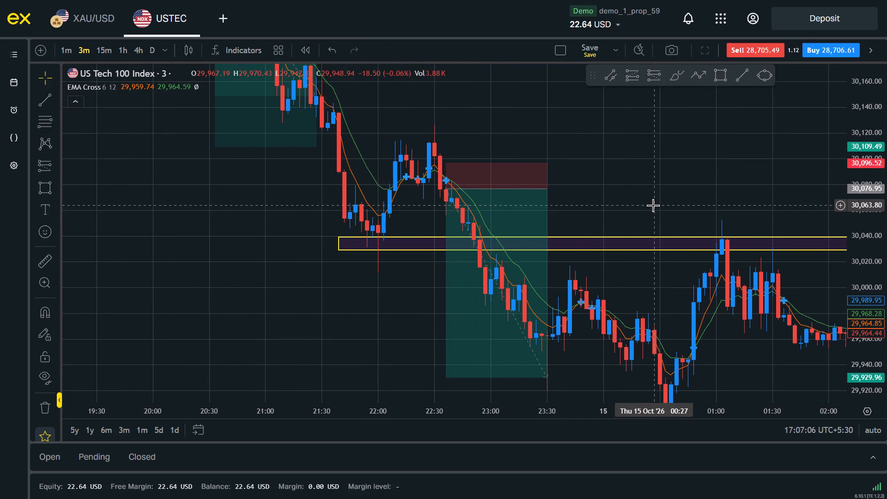
left_click_drag(637, 200, 554, 164)
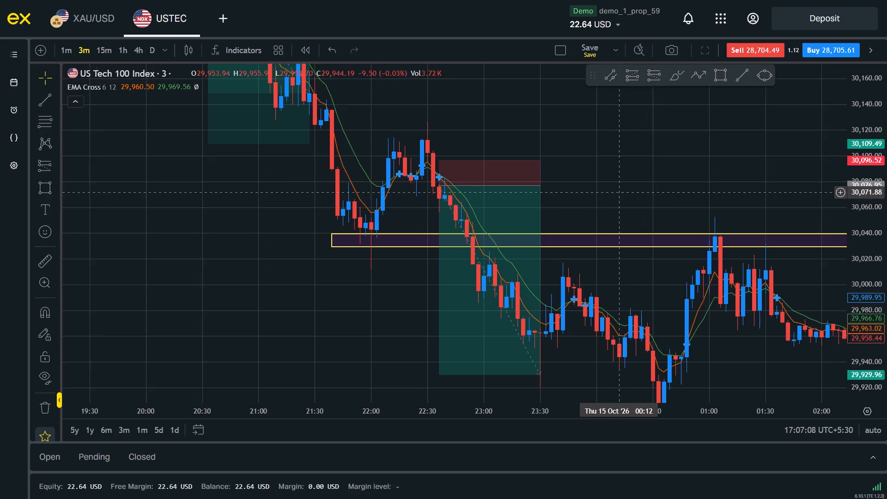
left_click_drag(554, 164, 388, 163)
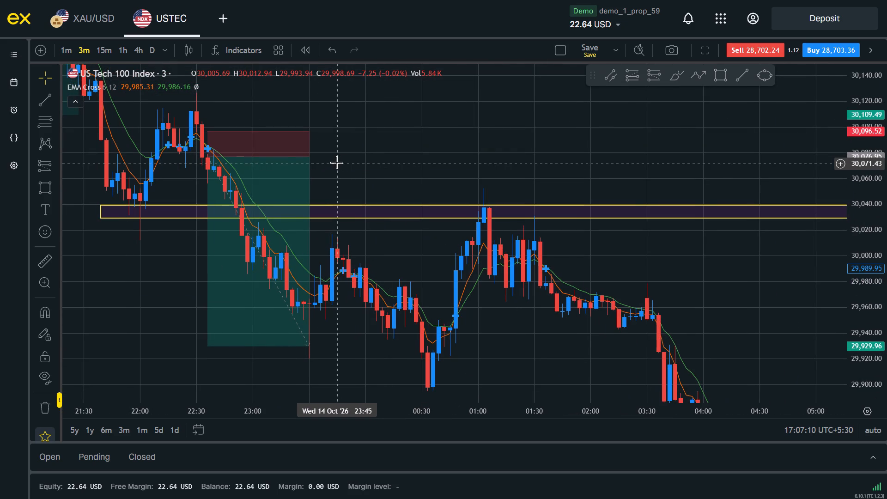
left_click_drag(423, 167, 357, 134)
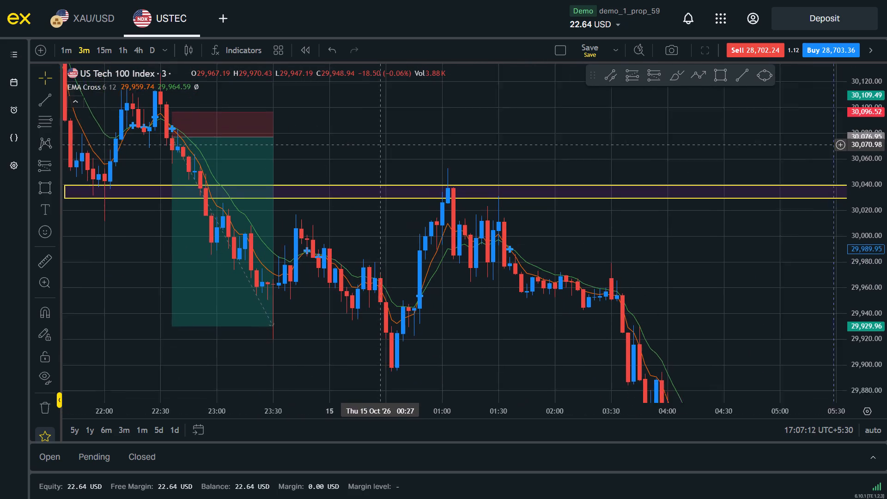
left_click_drag(357, 134, 333, 123)
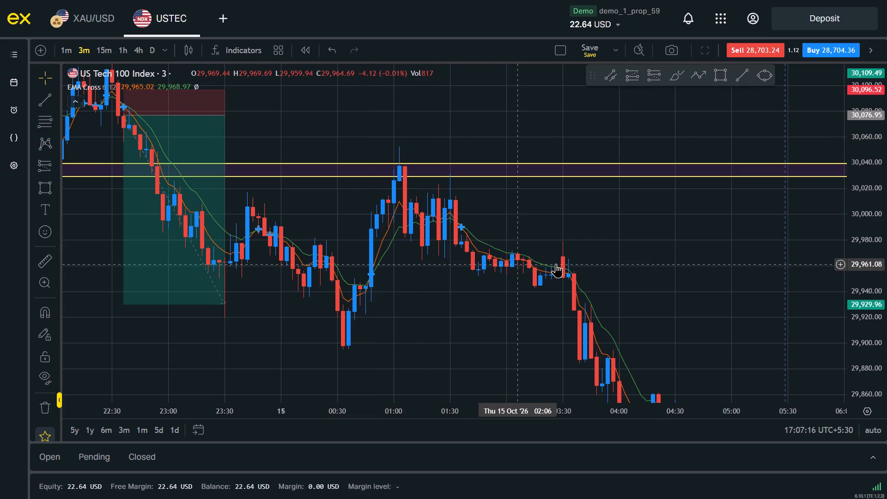
left_click_drag(620, 248, 547, 259)
scroll(571, 257, "down", 5)
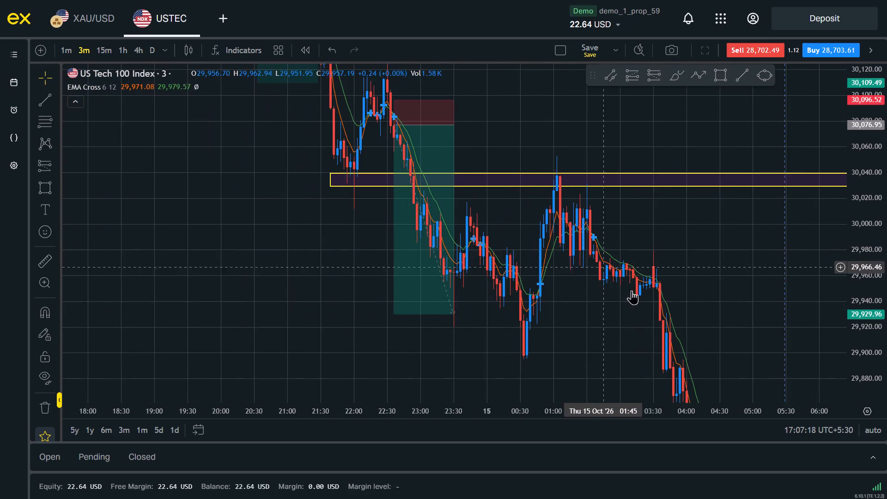
scroll(632, 291, "up", 4)
left_click_drag(698, 280, 588, 257)
left_click(588, 257)
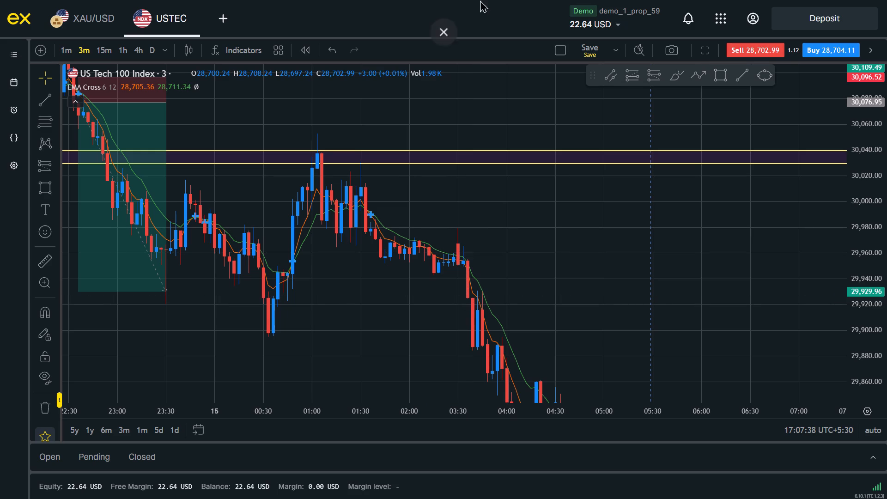
Place a short position at the 04:36 candle on 15 October, with entry about 29,829.64 and stop about 29,852.51.
left_click_drag(590, 293, 391, 77)
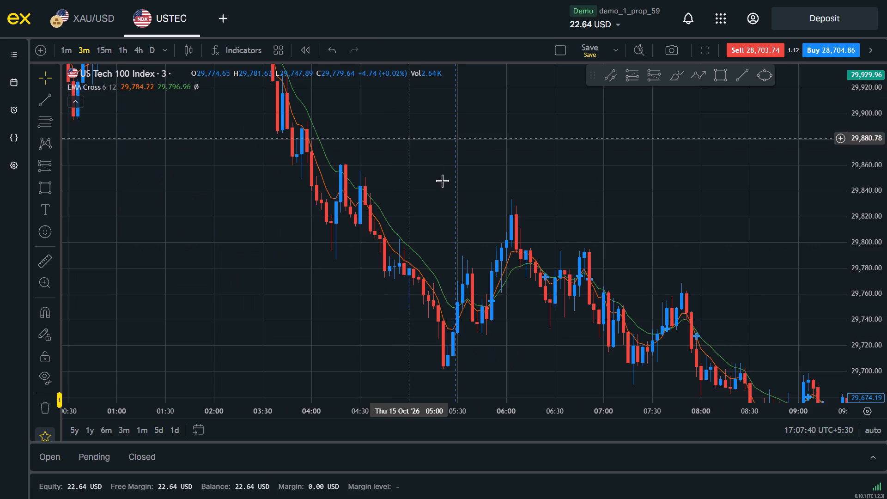
left_click_drag(606, 238, 443, 258)
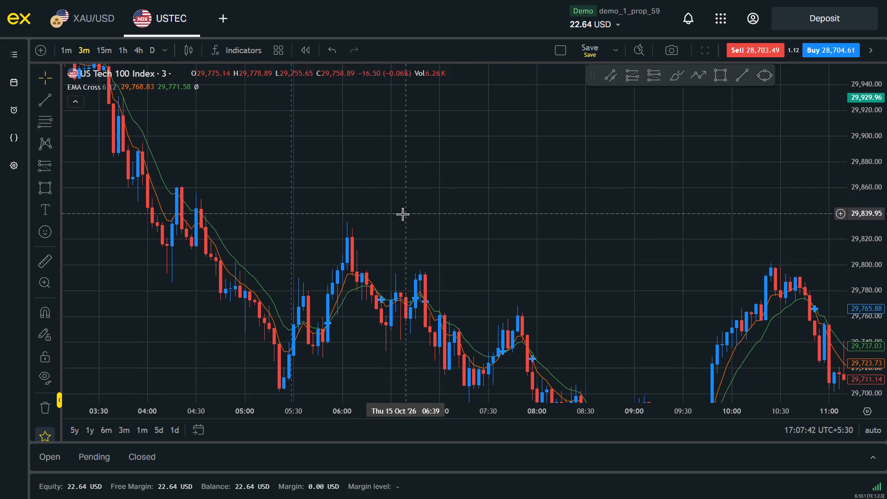
left_click_drag(238, 244, 411, 309)
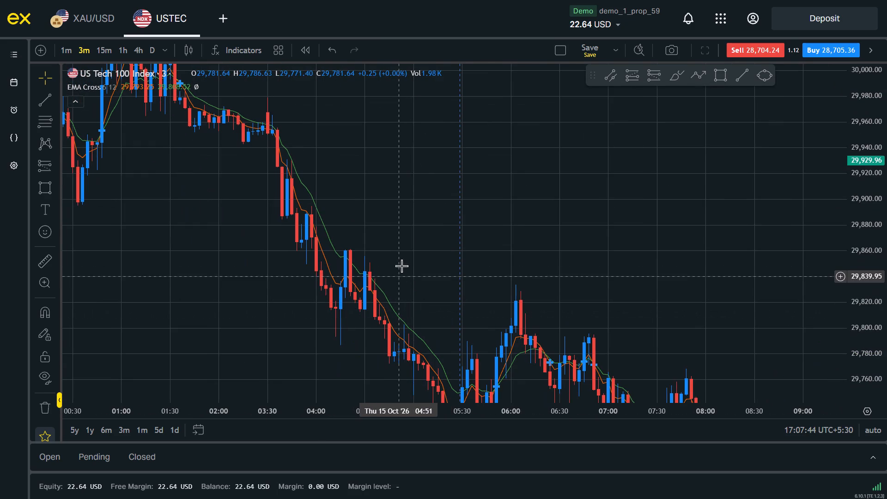
left_click_drag(408, 295, 386, 253)
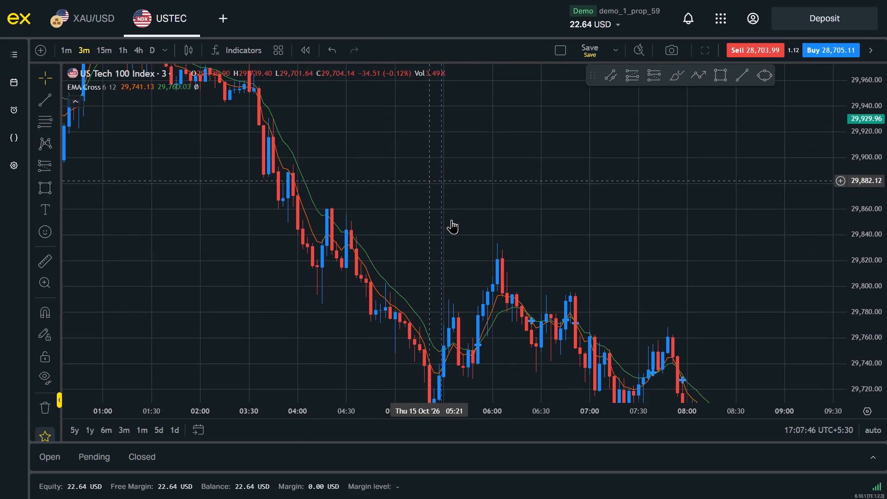
left_click(662, 82)
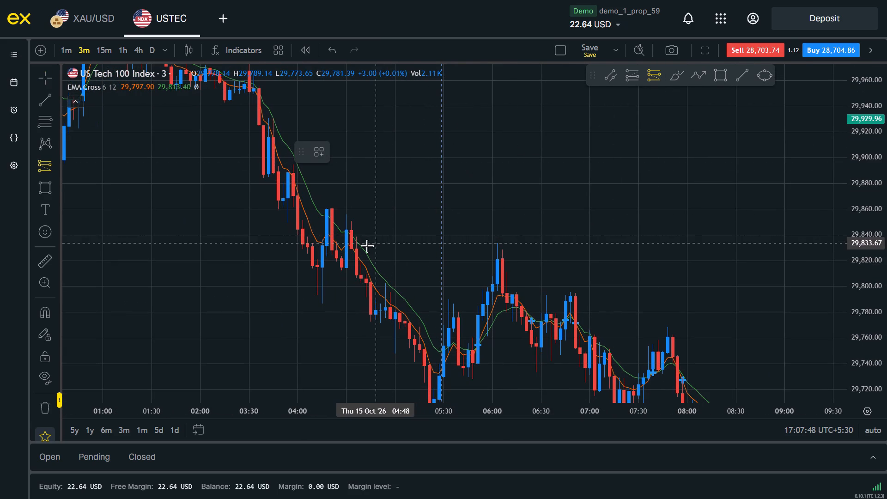
left_click(357, 248)
left_click(354, 110)
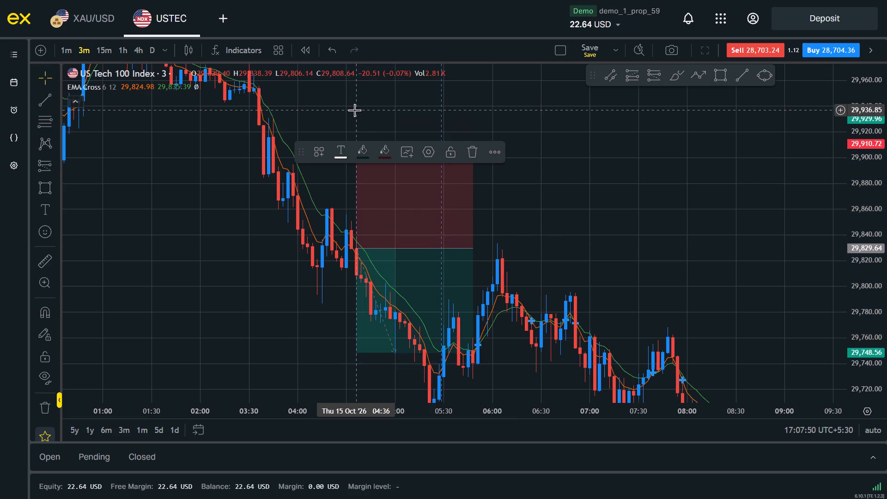
left_click_drag(354, 110, 373, 115)
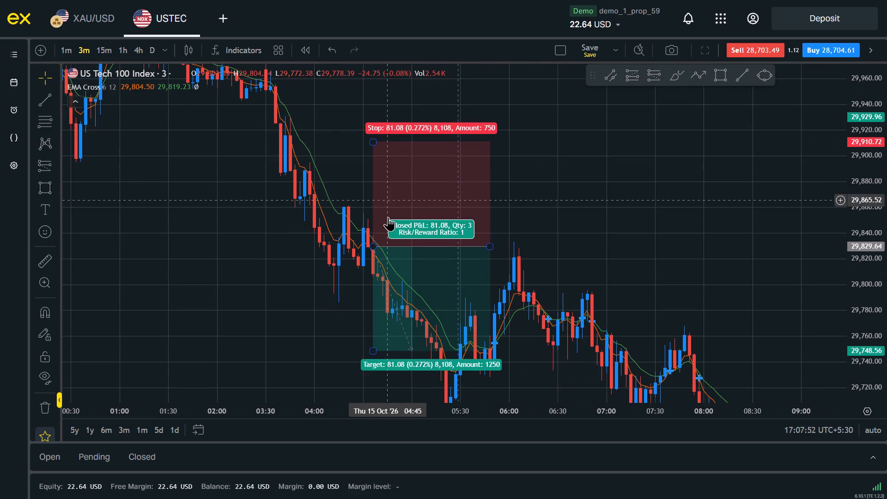
scroll(403, 247, "down", 10)
scroll(675, 276, "up", 6)
scroll(538, 281, "up", 1)
left_click_drag(485, 297, 443, 295)
left_click_drag(510, 142, 517, 224)
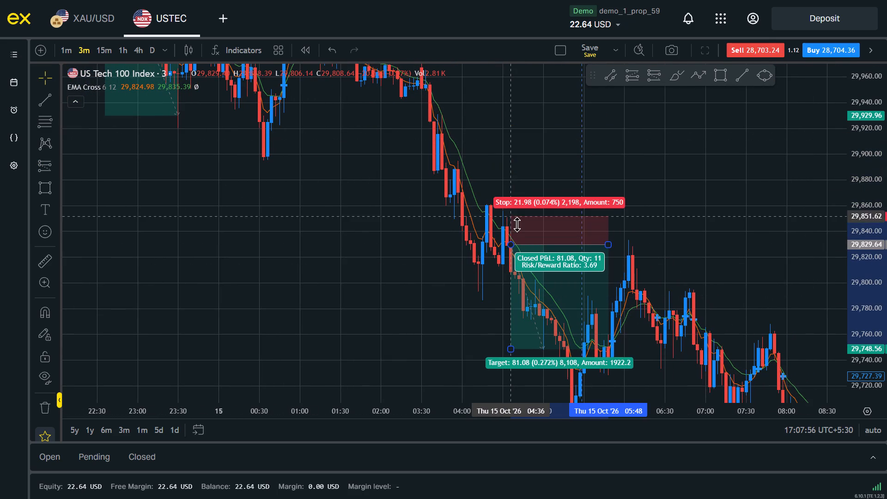
left_click_drag(517, 224, 518, 215)
Shorten the 04:36 short position to end around 05:15 and lower its target to about 29,704.48.
left_click_drag(418, 314, 351, 228)
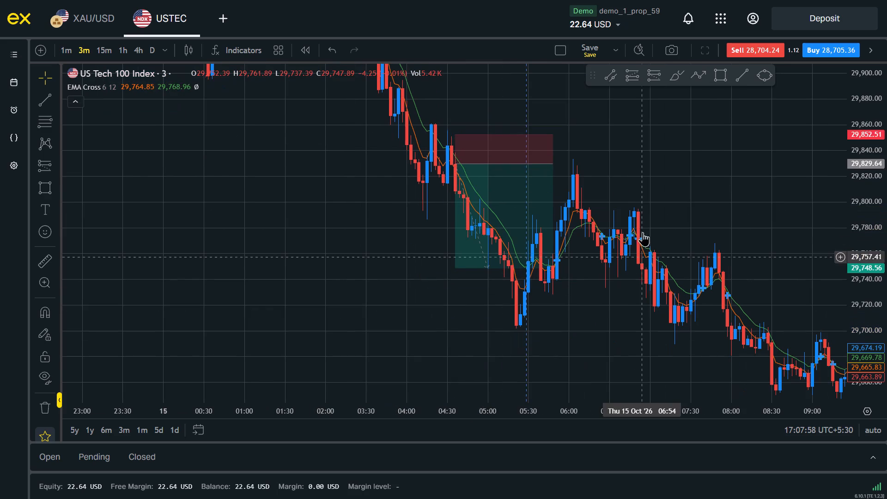
left_click_drag(554, 166, 509, 165)
left_click_drag(456, 268, 474, 325)
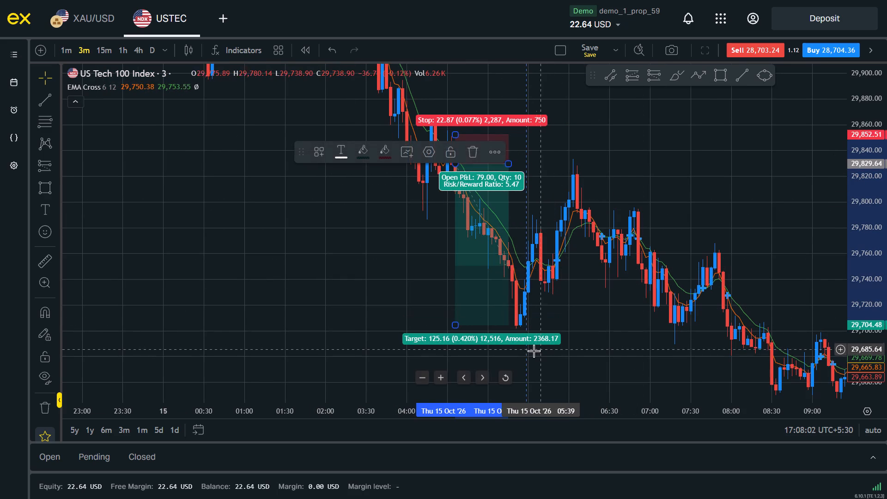
left_click(528, 351)
Place a short position at the 10:51 candle on 15 October, with entry about 29,757.47 and stop about 29,776.77.
left_click_drag(571, 348, 460, 373)
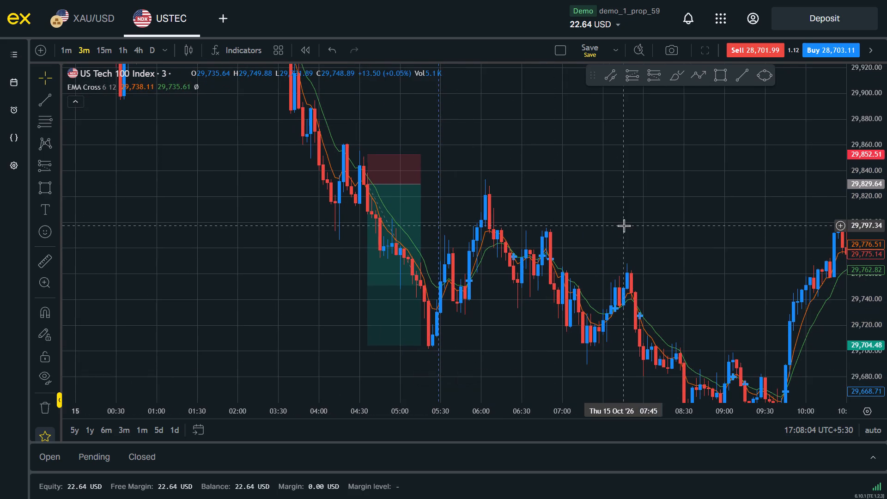
left_click_drag(624, 225, 558, 196)
left_click_drag(653, 226, 308, 279)
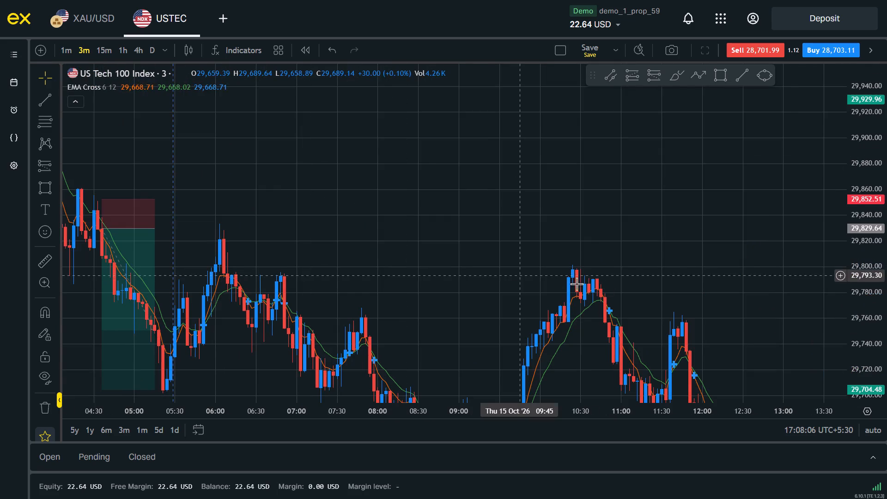
left_click_drag(640, 286, 589, 230)
left_click_drag(886, 314, 886, 230)
left_click_drag(729, 253, 662, 210)
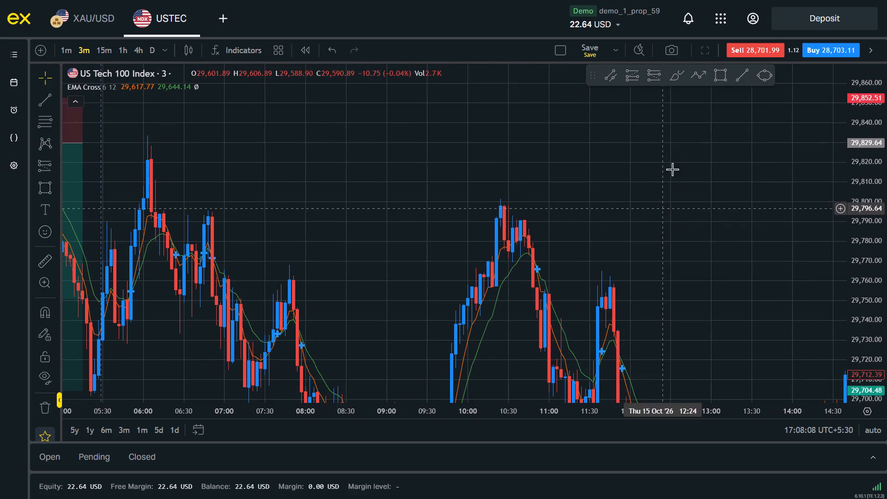
left_click(650, 79)
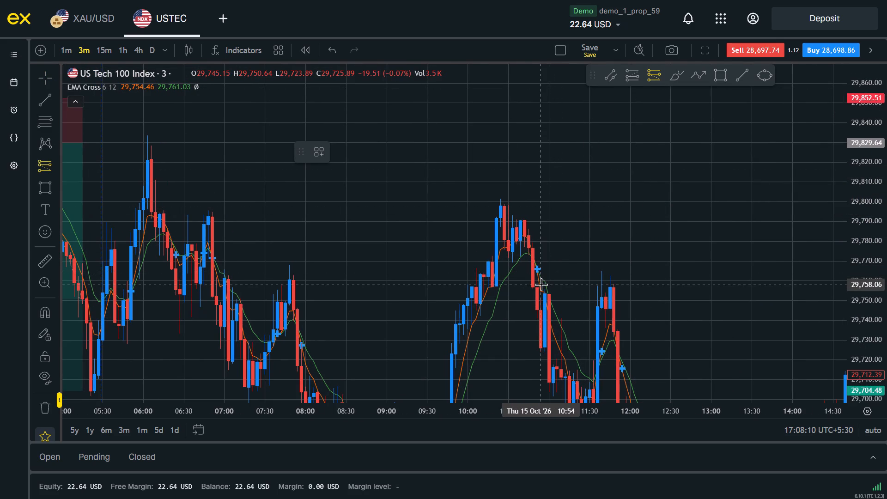
left_click(536, 286)
left_click_drag(538, 183, 538, 185)
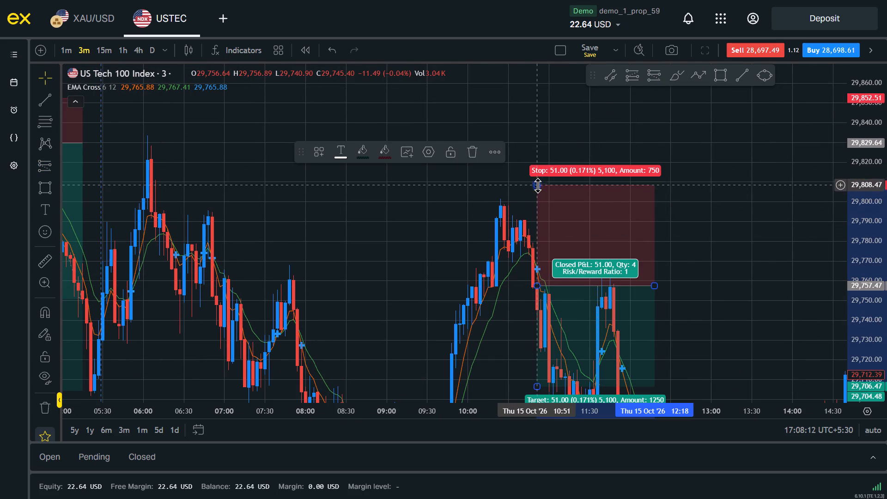
left_click_drag(538, 185, 547, 247)
Lower the 10:51 short position's target to about 29,671.24 and shorten the position to end just before 11:30.
left_click_drag(508, 328, 492, 194)
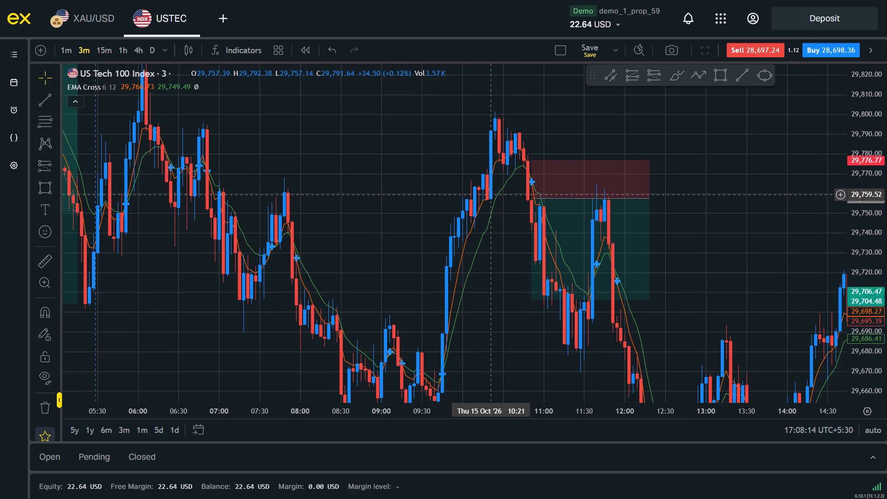
left_click(530, 294)
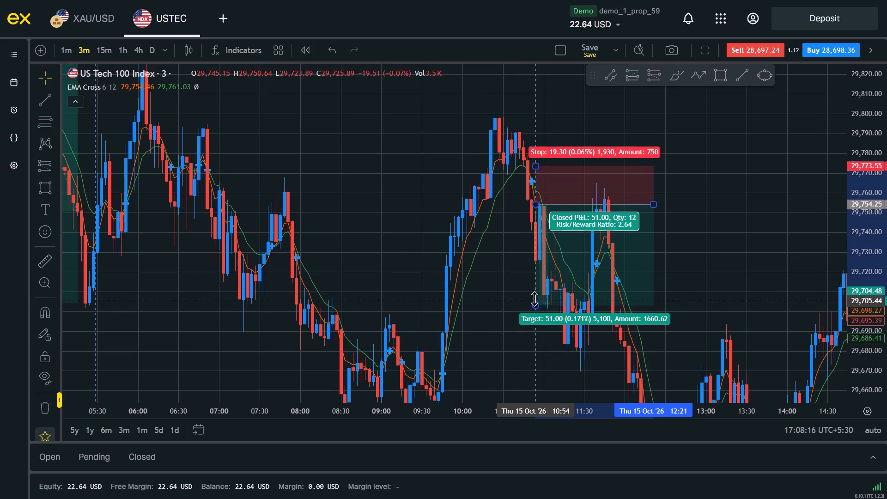
left_click_drag(532, 301, 541, 345)
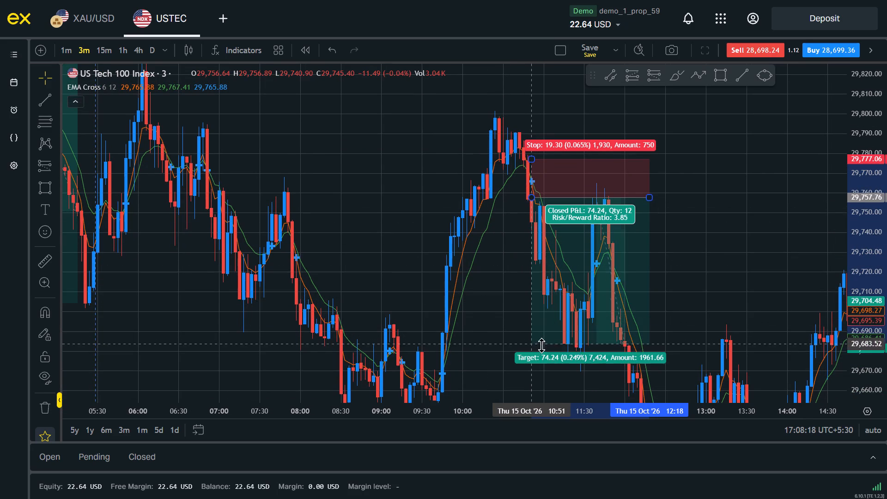
left_click_drag(541, 345, 548, 368)
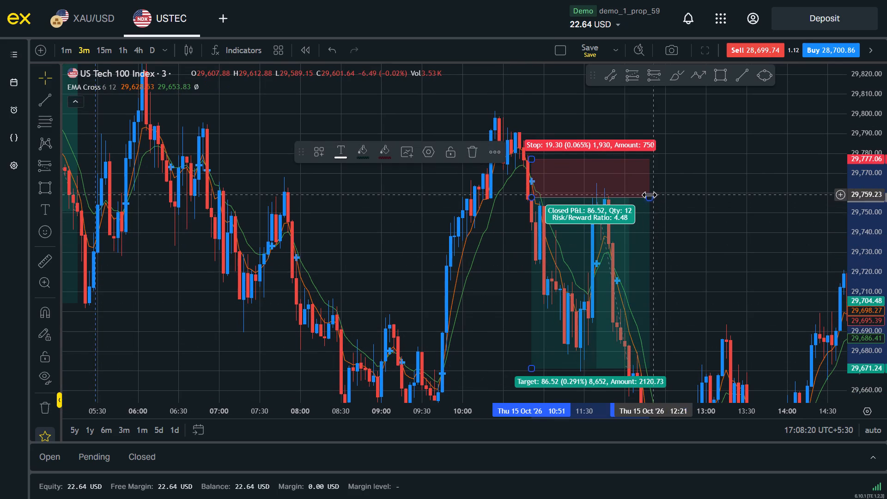
left_click_drag(649, 195, 583, 182)
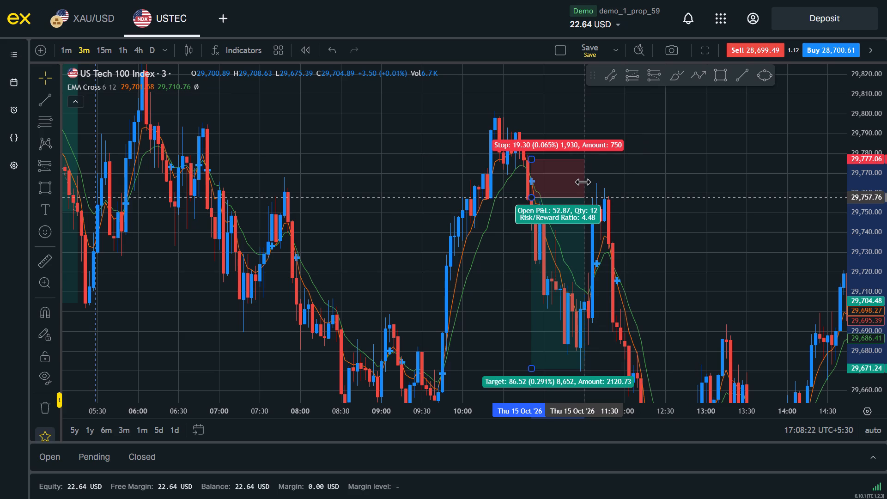
left_click_drag(583, 182, 580, 182)
Examine the 15 October price swings and EMA crosses following the 10:51 short position, up to about 15:00.
left_click_drag(698, 274, 685, 183)
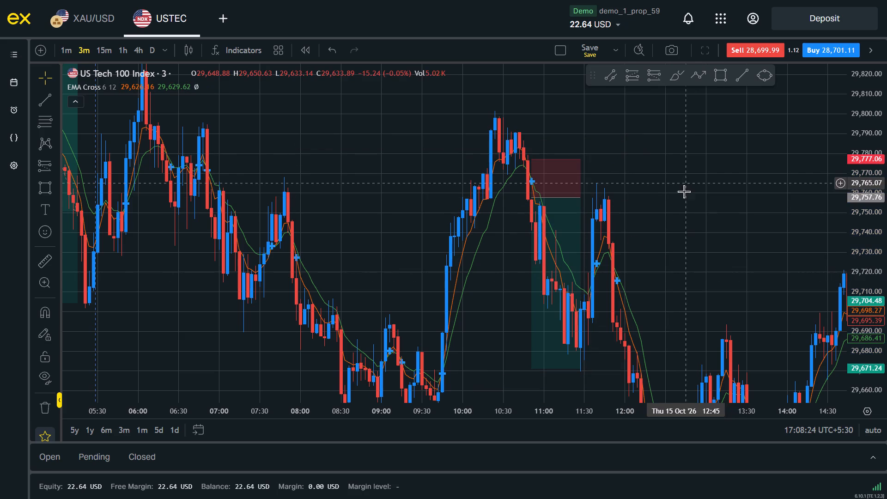
left_click_drag(650, 292, 627, 206)
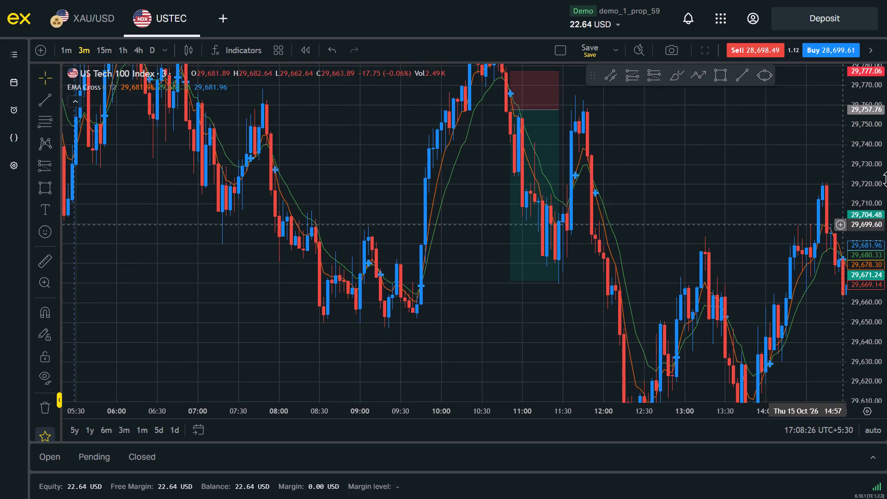
left_click_drag(886, 177, 886, 268)
left_click(587, 163)
left_click_drag(617, 161, 612, 262)
scroll(612, 262, "up", 1)
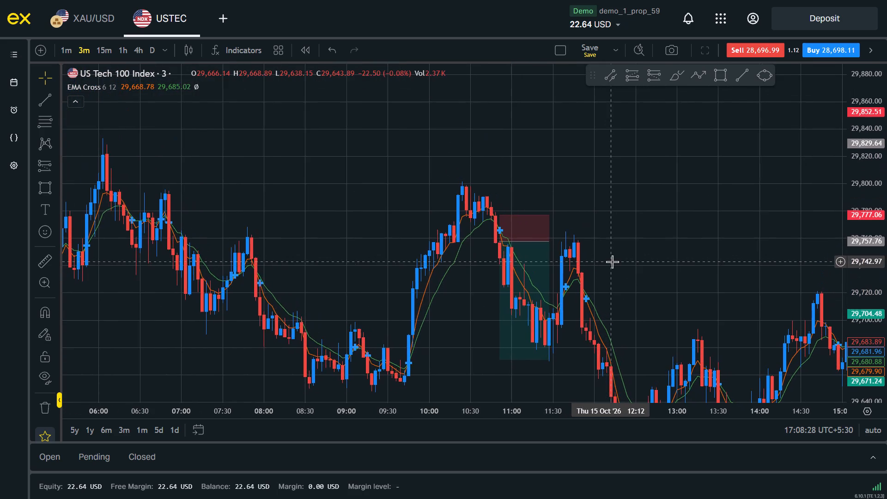
scroll(612, 262, "up", 2)
left_click_drag(886, 307, 869, 202)
left_click_drag(660, 286, 601, 157)
left_click_drag(886, 151, 886, 225)
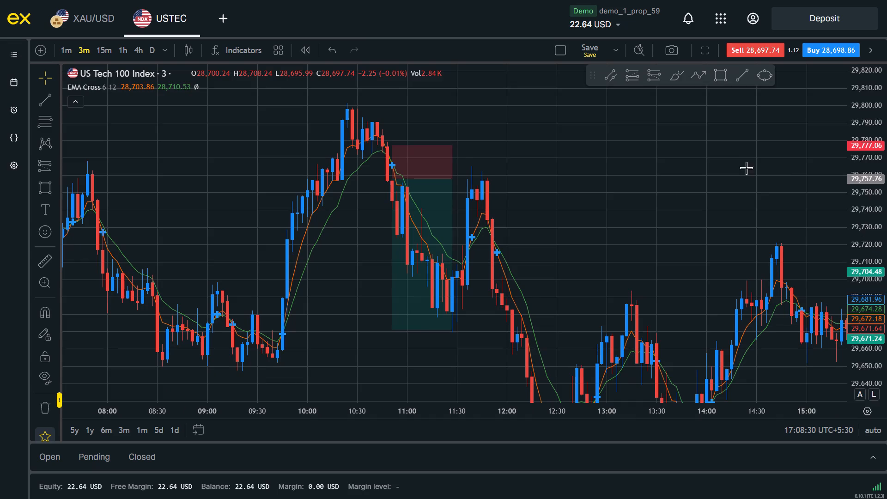
Place a short position at the 11:51 candle on 15 October, with entry about 29,731.69 and stop about 29,756.85.
left_click(653, 77)
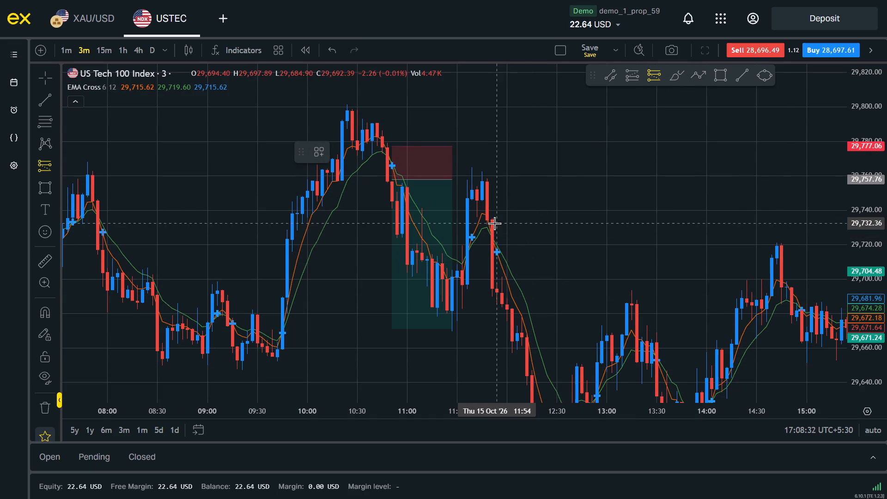
left_click(489, 224)
left_click_drag(501, 229, 507, 229)
left_click(479, 109)
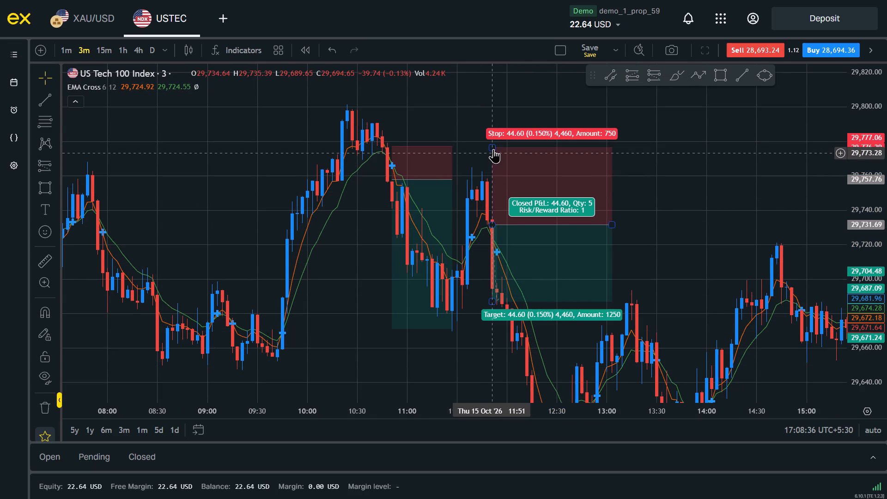
left_click_drag(493, 149, 507, 181)
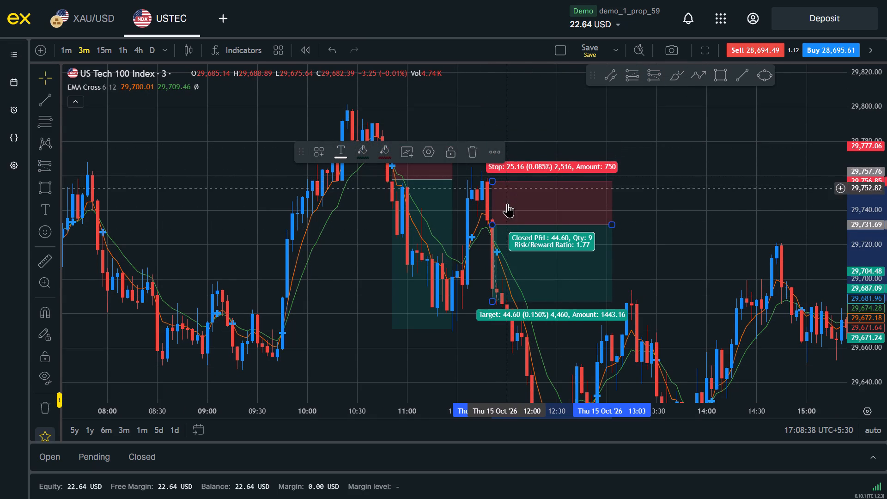
Lower the 11:51 short position's target to about 29,597.17 and shorten the position to end around 12:18.
left_click_drag(490, 305, 495, 365)
left_click_drag(403, 350, 392, 204)
left_click_drag(489, 309, 508, 391)
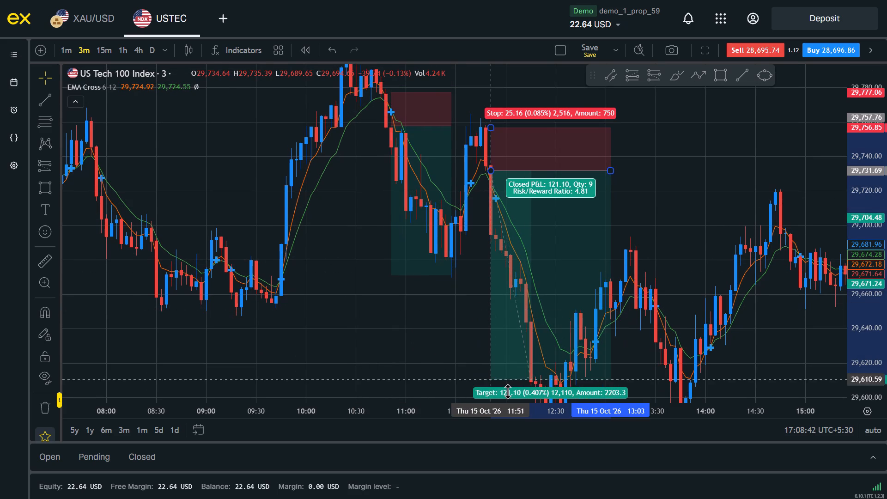
left_click_drag(508, 391, 512, 402)
left_click(456, 362)
left_click_drag(886, 199, 886, 308)
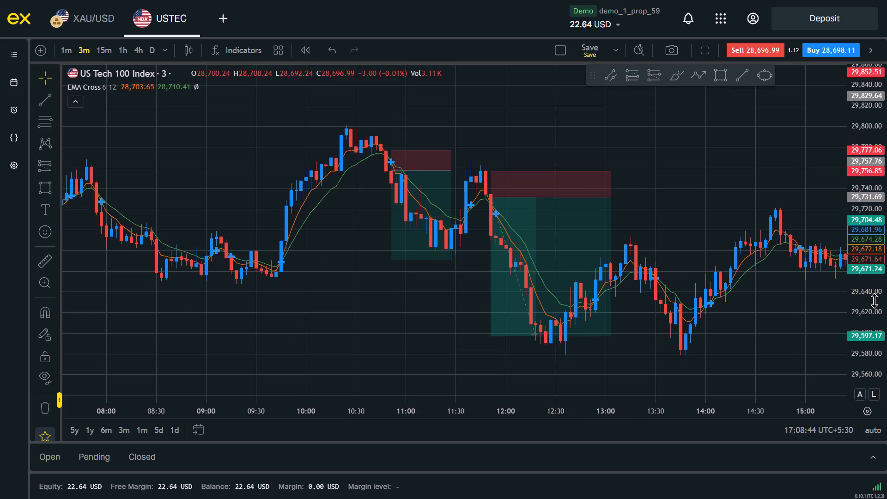
left_click(678, 179)
left_click_drag(609, 196, 575, 189)
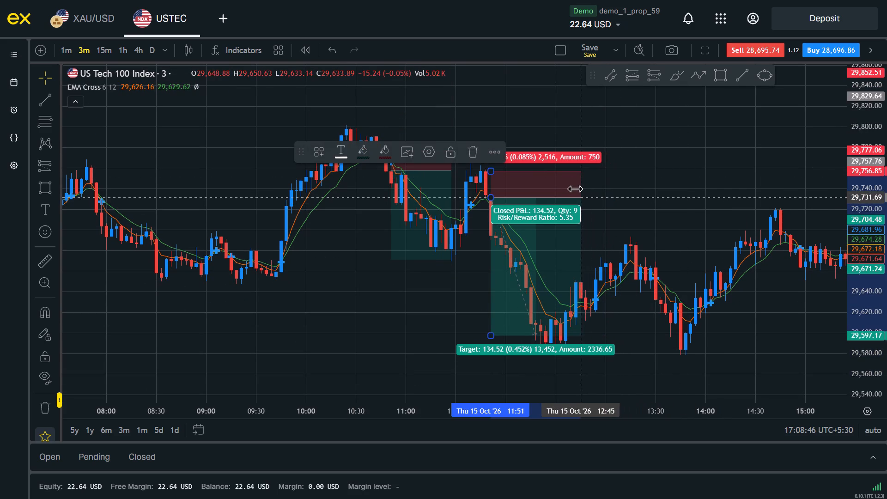
left_click_drag(575, 189, 535, 179)
left_click(579, 221)
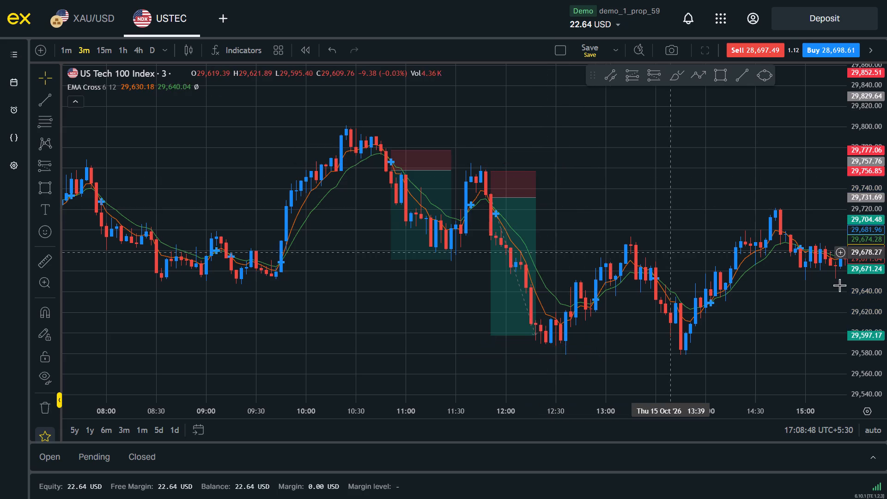
Draw a thin rectangle across the 15 October swing highs from about 03:54 to 11:03, between about 29,791 and 29,797.
left_click_drag(886, 298, 870, 142)
scroll(744, 183, "up", 3)
left_click_drag(486, 129, 484, 128)
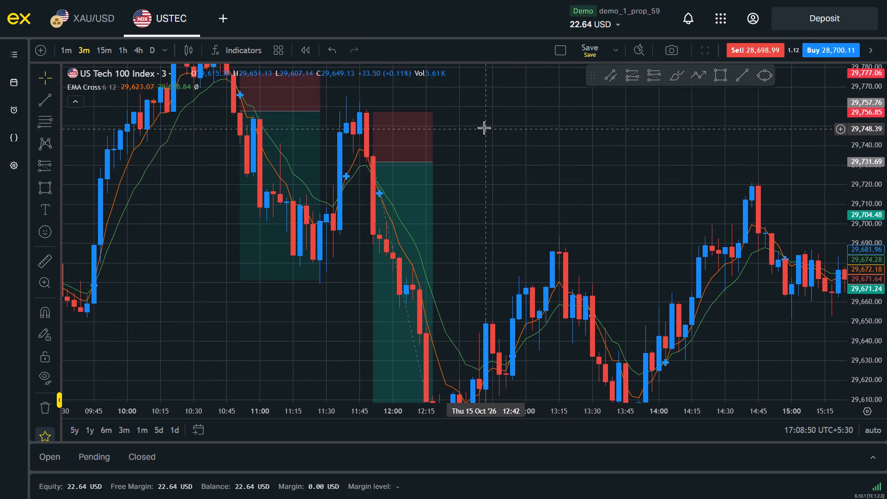
left_click_drag(484, 128, 596, 257)
scroll(740, 227, "down", 5)
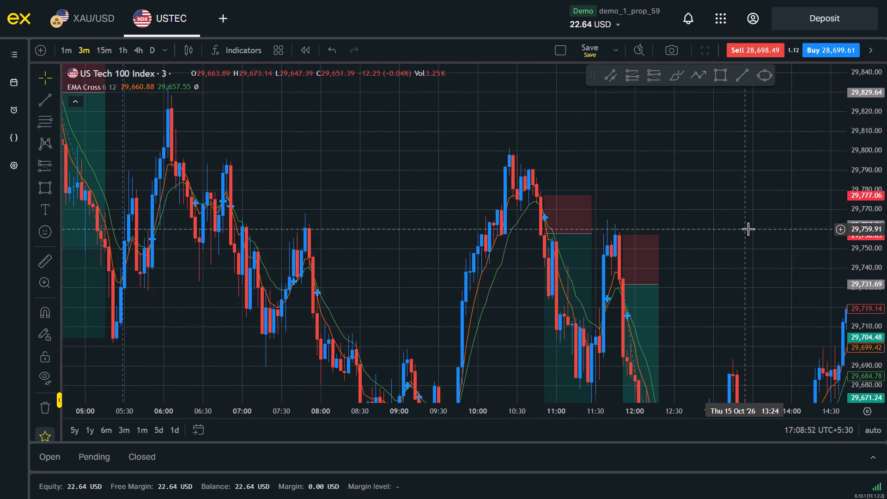
scroll(750, 227, "down", 5)
left_click_drag(674, 155, 732, 180)
left_click_drag(886, 118, 886, 217)
scroll(722, 202, "up", 2)
left_click(741, 185)
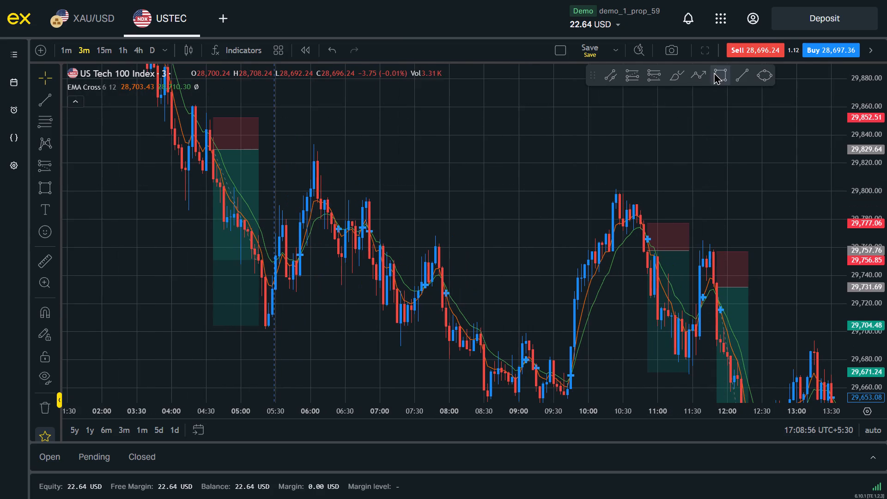
left_click(716, 72)
left_click(662, 204)
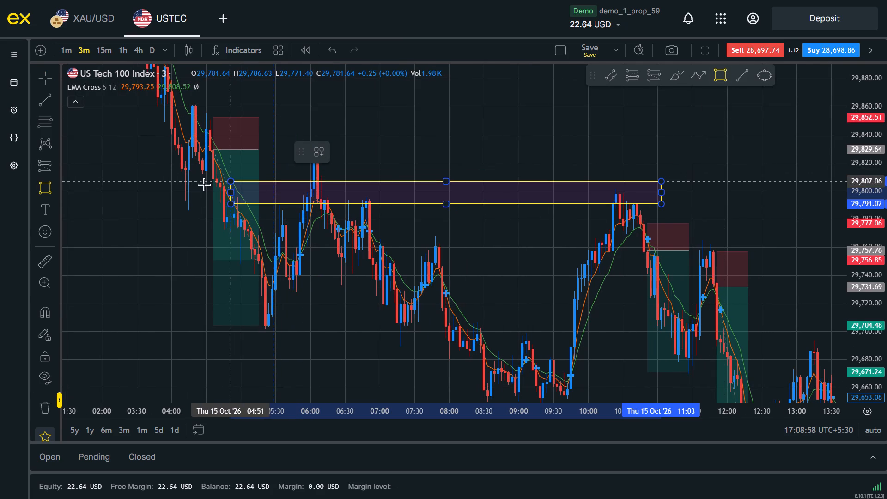
left_click(164, 195)
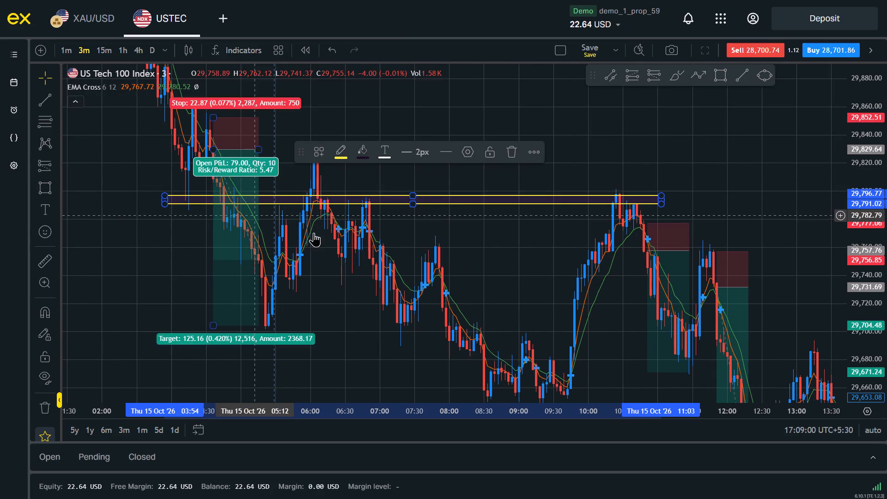
left_click(570, 275)
left_click(484, 271)
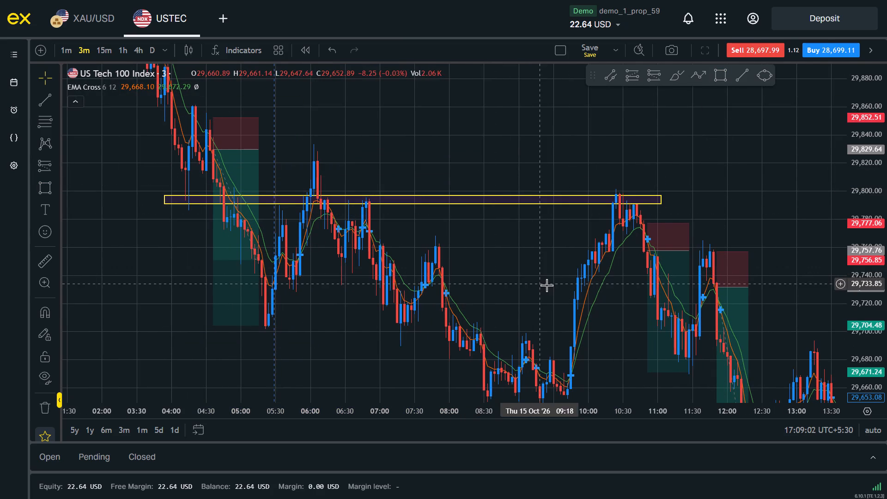
Draw a thin rectangle along the 15 October lows from about 12:12 to 20:30, between about 29,579 and 29,587.
left_click_drag(547, 286, 390, 157)
left_click_drag(528, 305, 401, 273)
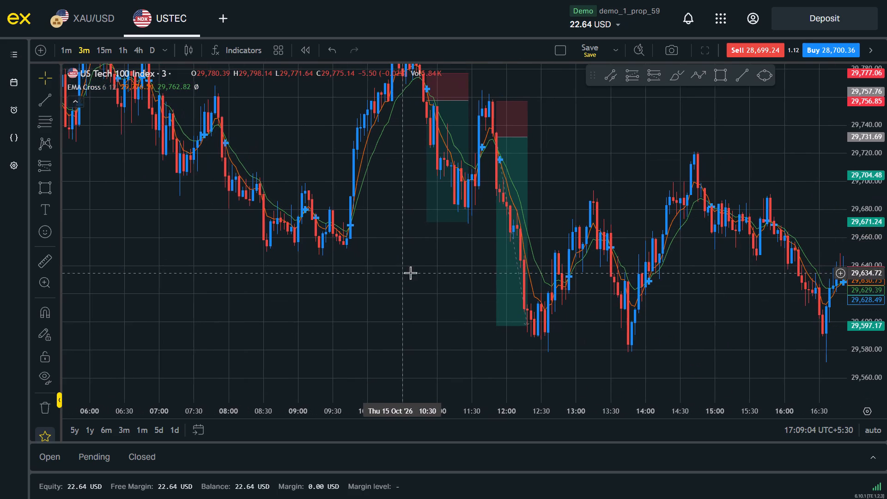
left_click_drag(886, 188, 886, 261)
left_click_drag(782, 322, 109, 310)
left_click_drag(426, 317, 561, 343)
left_click(710, 73)
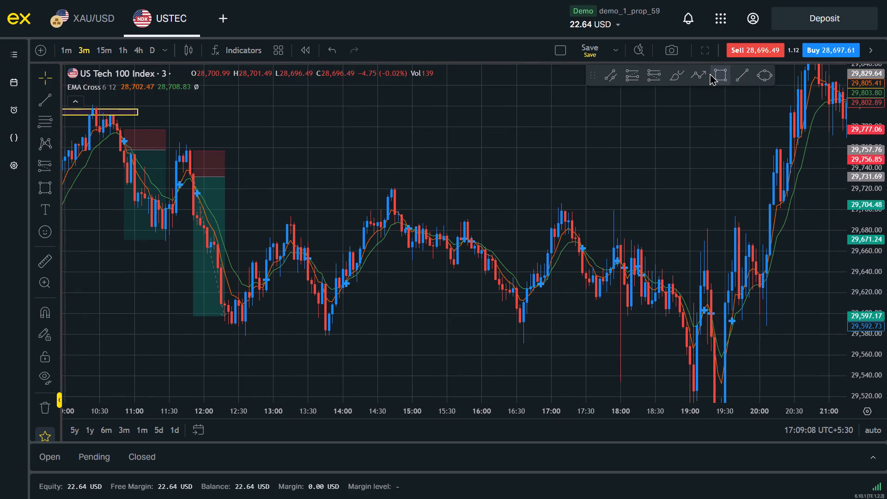
left_click(217, 335)
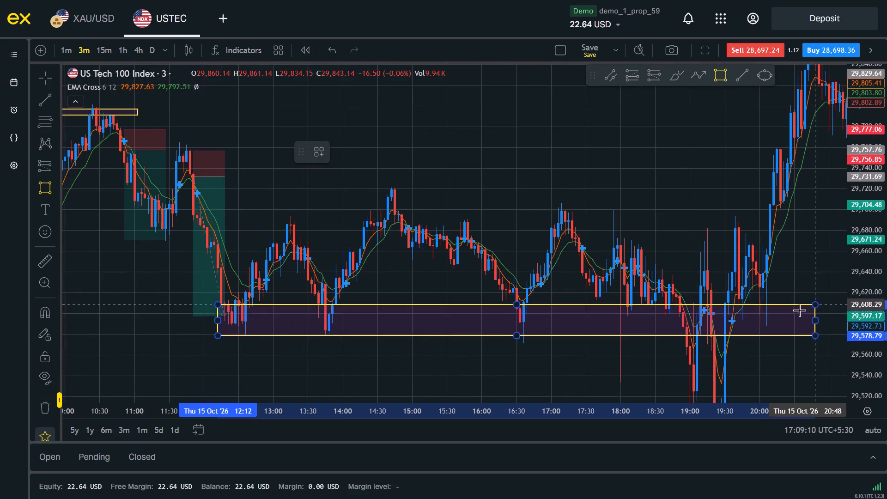
left_click(793, 327)
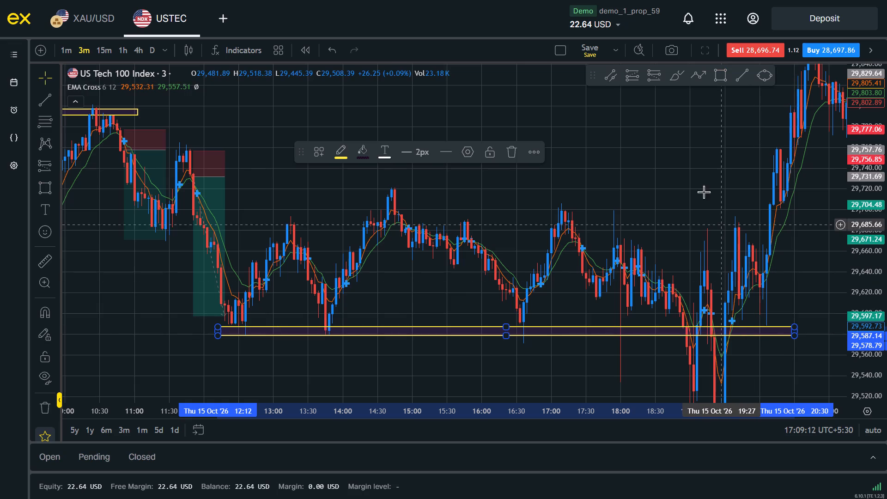
Draw a thin rectangle along the range highs from about 12:30 to 20:54 on 15 October, between about 29,694 and 29,698.
left_click_drag(704, 209, 701, 243)
left_click(702, 236)
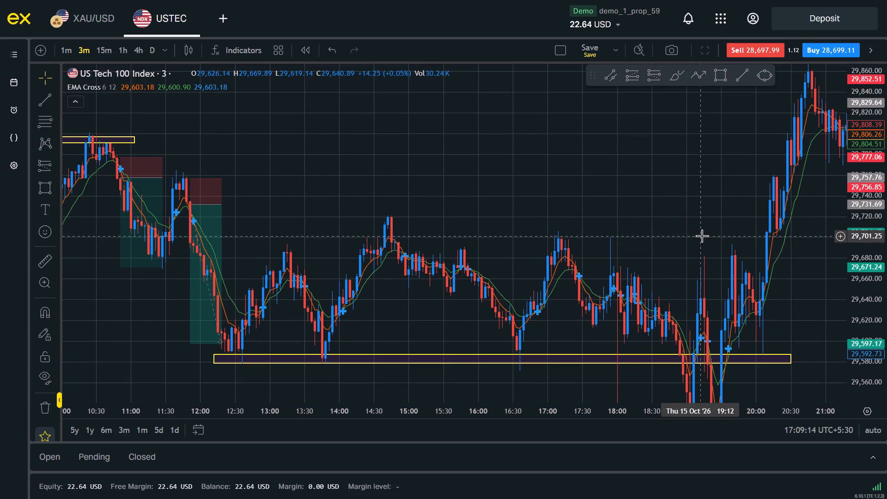
left_click(722, 79)
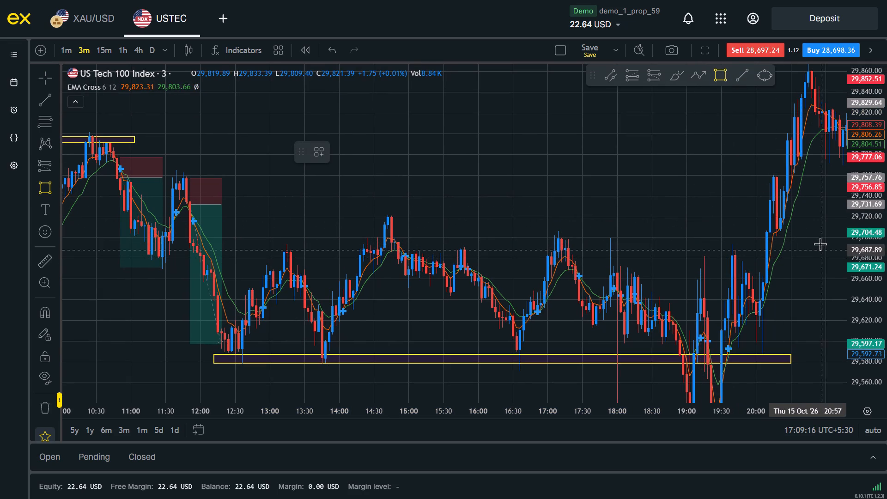
left_click(820, 239)
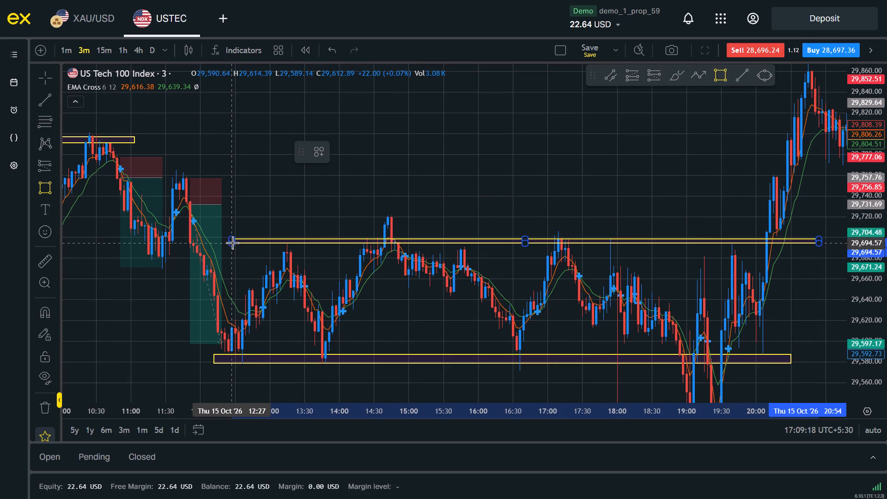
left_click_drag(232, 243, 241, 246)
left_click(635, 208)
Examine the price swings and EMA crosses around and after the marked range, from late 15 October into early 16 October.
left_click_drag(635, 208, 414, 170)
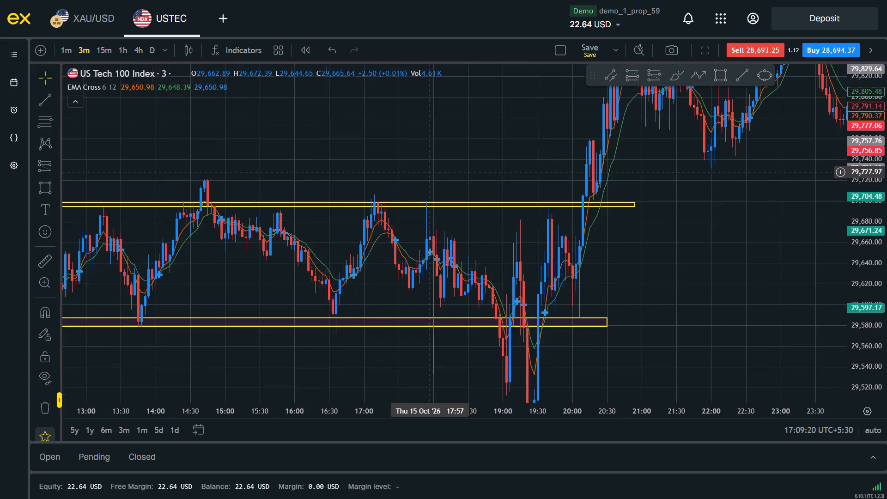
left_click_drag(414, 170, 397, 168)
left_click_drag(679, 247, 704, 380)
left_click_drag(706, 257, 698, 262)
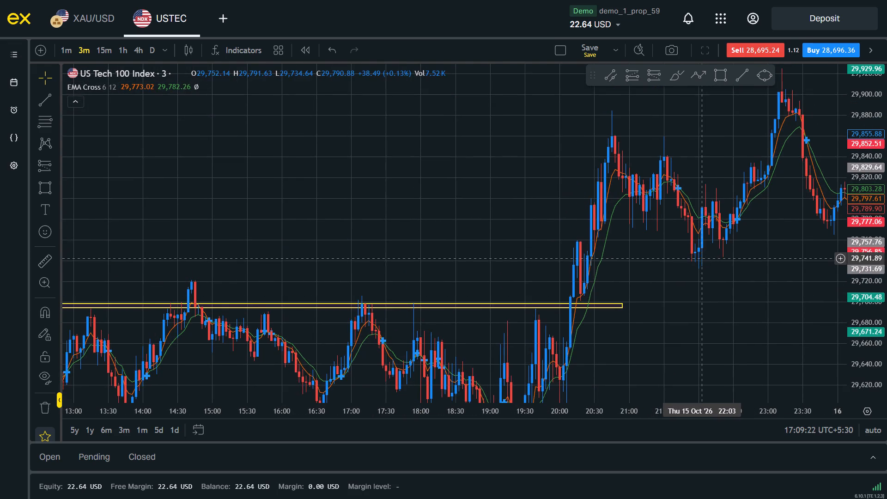
left_click_drag(698, 262, 547, 355)
left_click_drag(637, 332, 668, 298)
left_click_drag(886, 326, 881, 274)
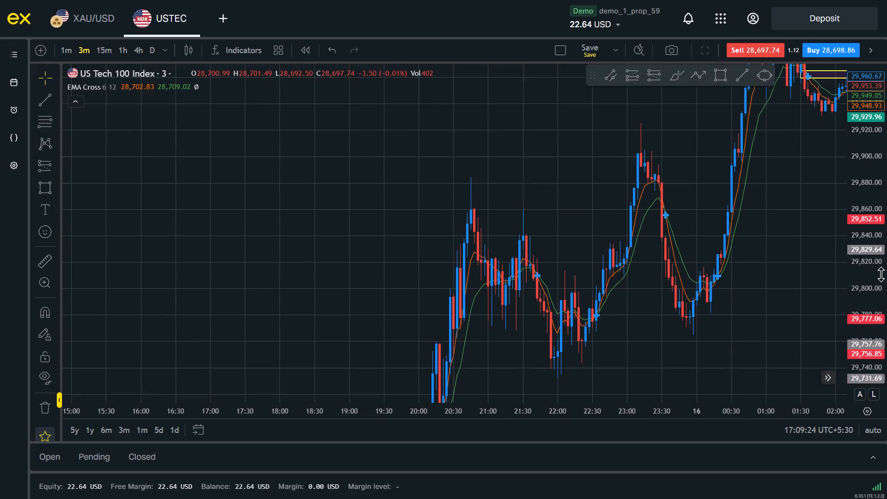
left_click_drag(881, 274, 881, 274)
left_click_drag(758, 324, 750, 286)
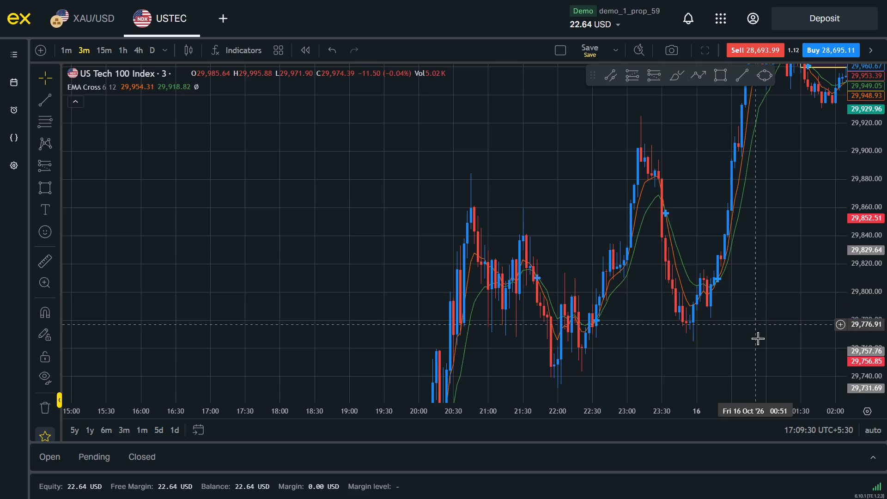
left_click_drag(758, 347, 813, 214)
scroll(735, 331, "down", 4)
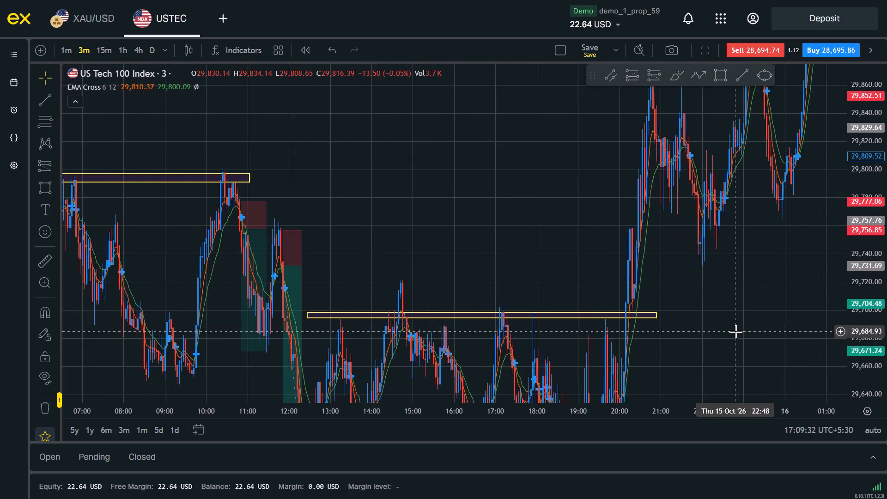
scroll(735, 331, "down", 2)
left_click_drag(886, 287, 886, 366)
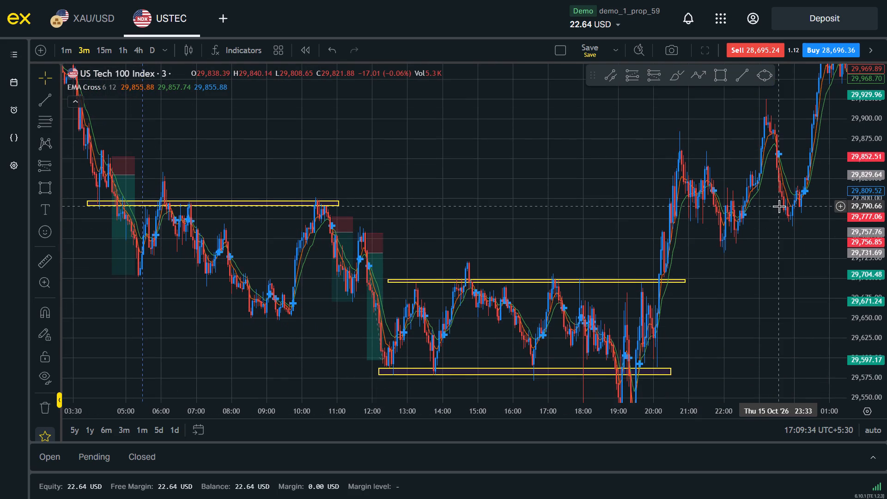
scroll(779, 206, "up", 5)
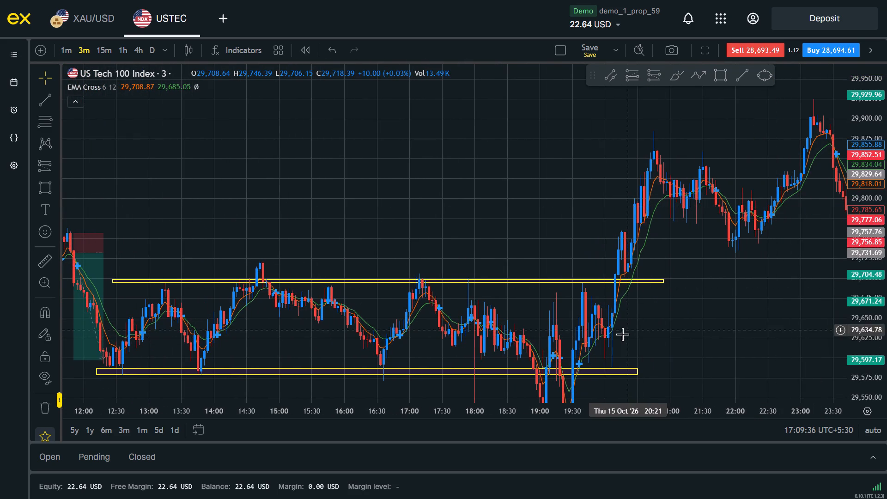
left_click_drag(628, 337, 819, 215)
left_click_drag(790, 223, 625, 342)
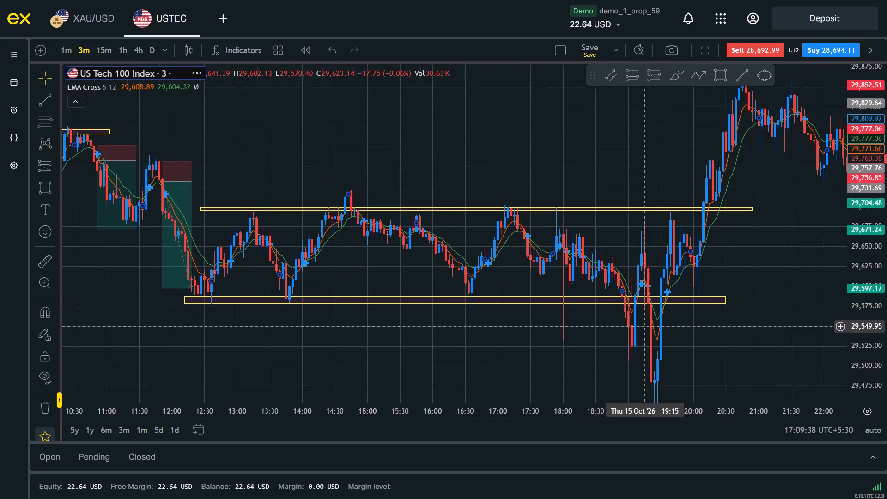
left_click_drag(625, 342, 571, 397)
left_click_drag(759, 273, 515, 335)
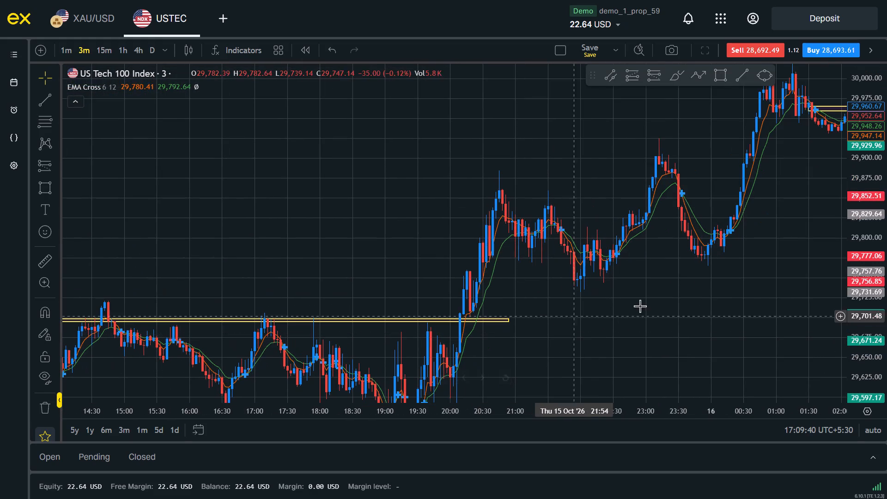
left_click(689, 296)
scroll(689, 296, "up", 1)
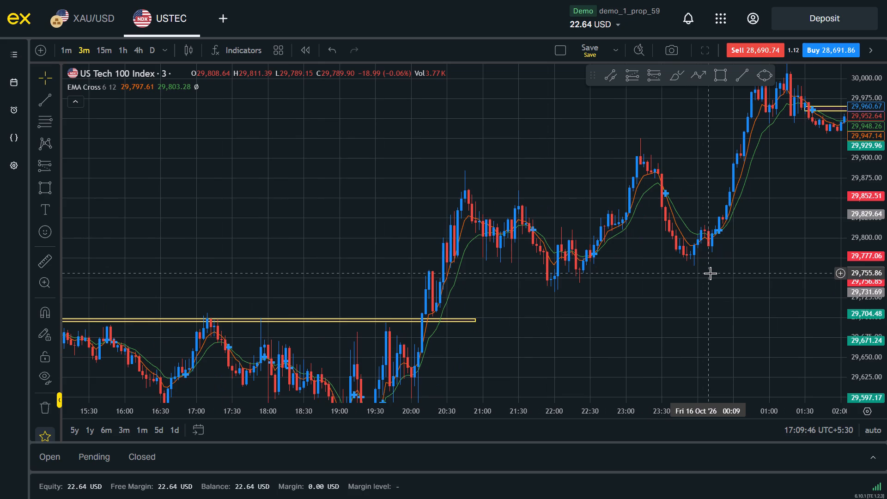
Place a long position at the 00:15 candle on 16 October, with entry about 29,807.08 and stop about 29,788.44.
left_click_drag(886, 306, 882, 189)
left_click_drag(787, 259, 636, 294)
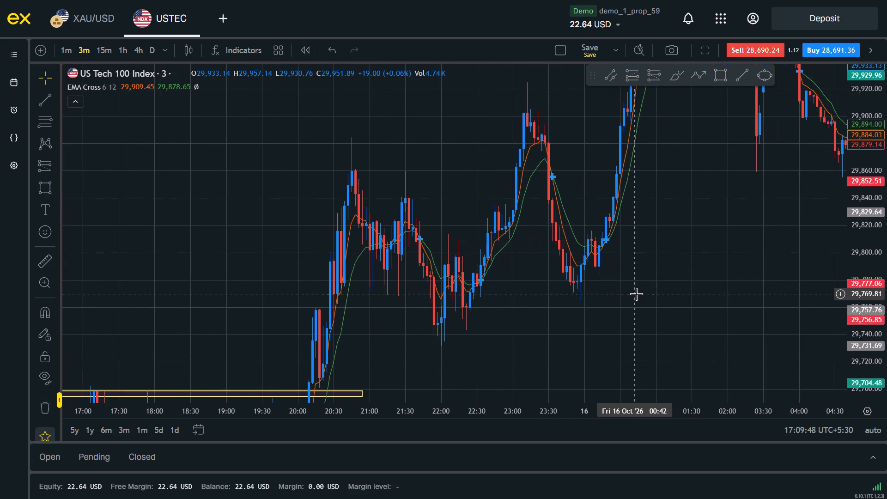
left_click(627, 79)
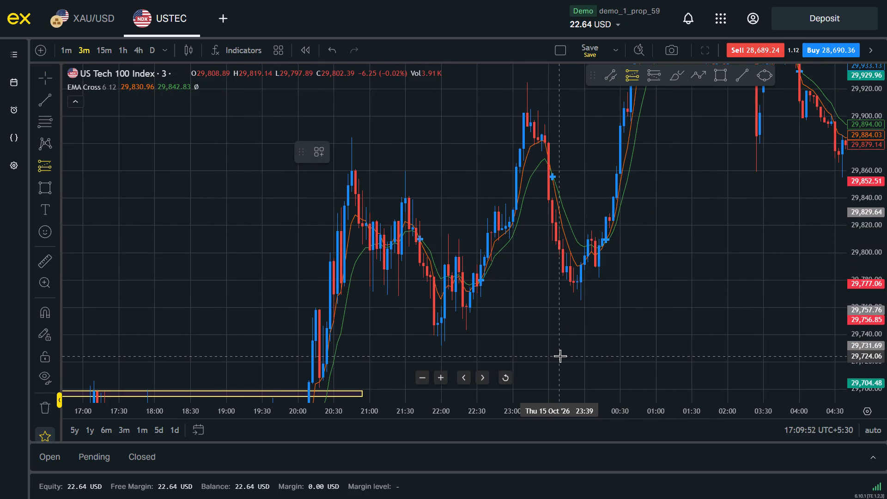
left_click(602, 243)
left_click_drag(589, 343, 594, 270)
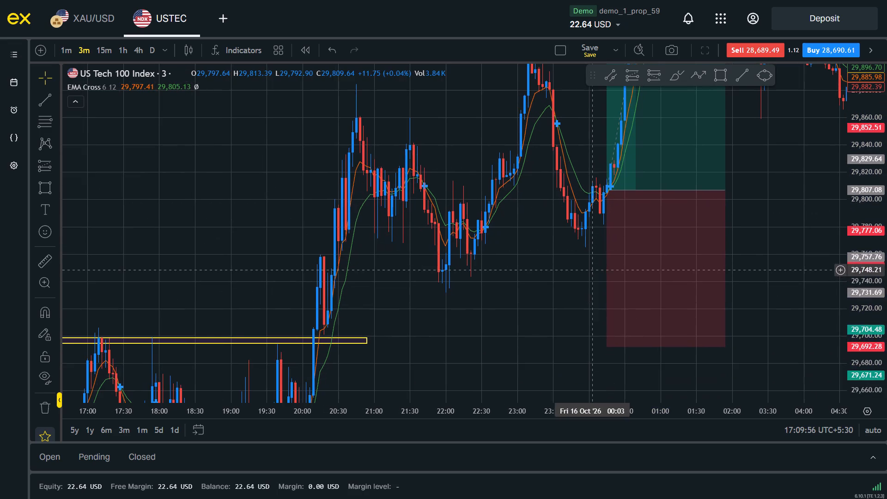
left_click_drag(607, 347, 631, 218)
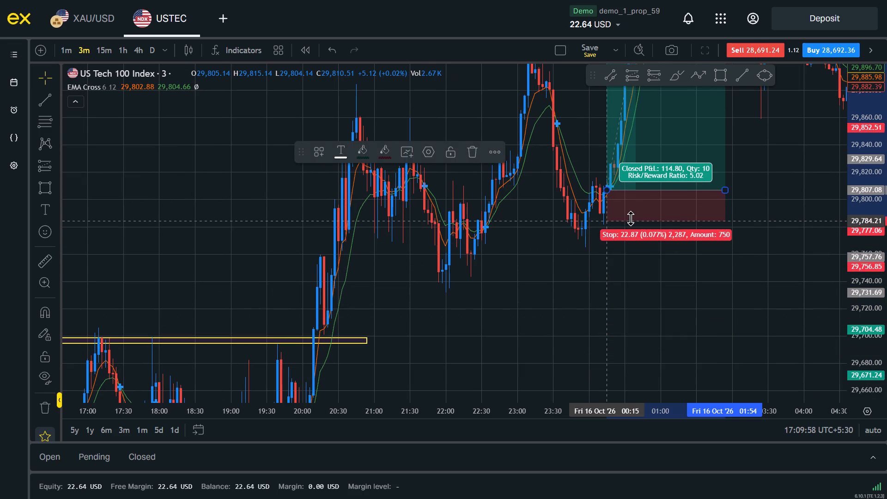
left_click_drag(631, 218, 633, 215)
left_click_drag(632, 282, 631, 353)
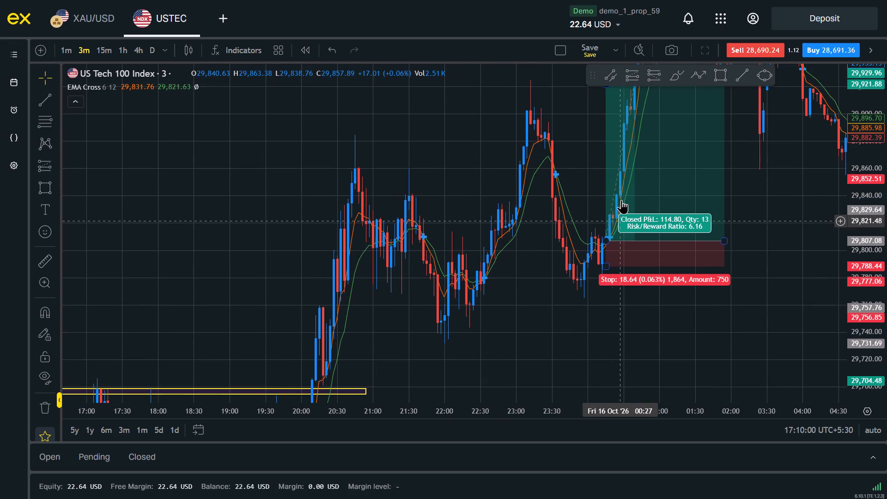
Draw an ellipse around the swing low just before the 16 October long entry, its axis from about 29,808.77 to about 29,783.78 at 00:21.
left_click_drag(583, 193, 547, 313)
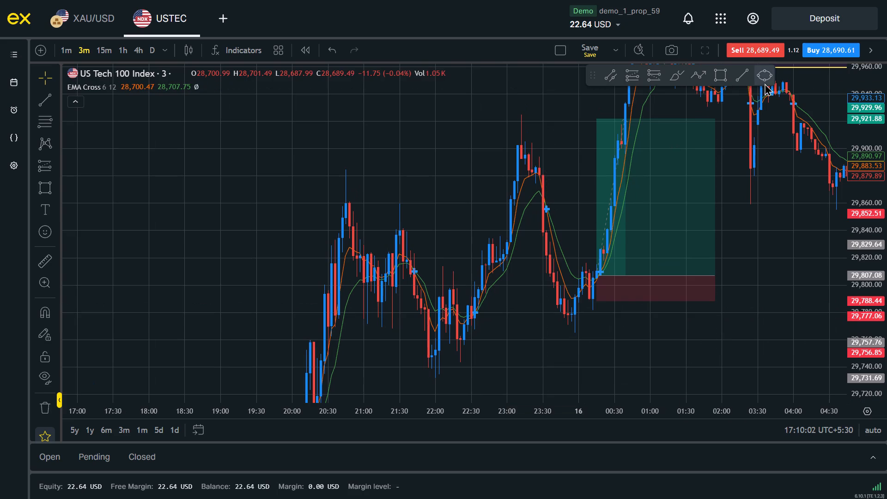
left_click(768, 83)
left_click(561, 273)
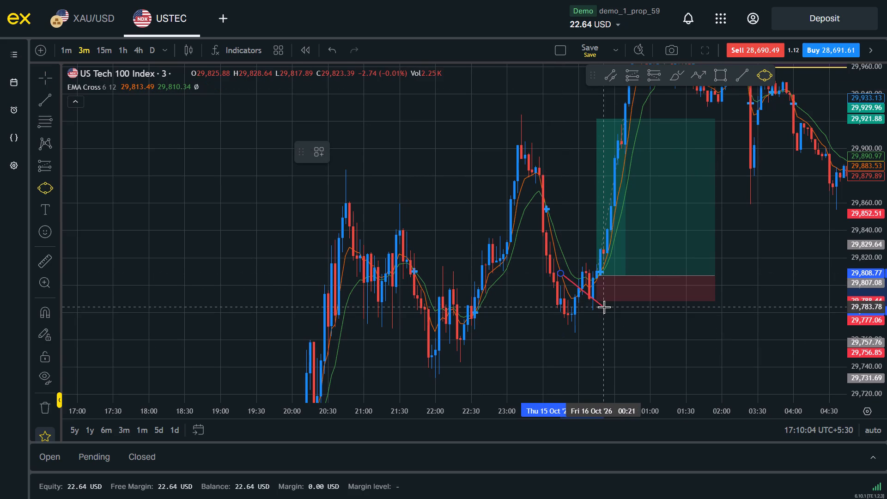
left_click(604, 307)
left_click(616, 277)
left_click(646, 351)
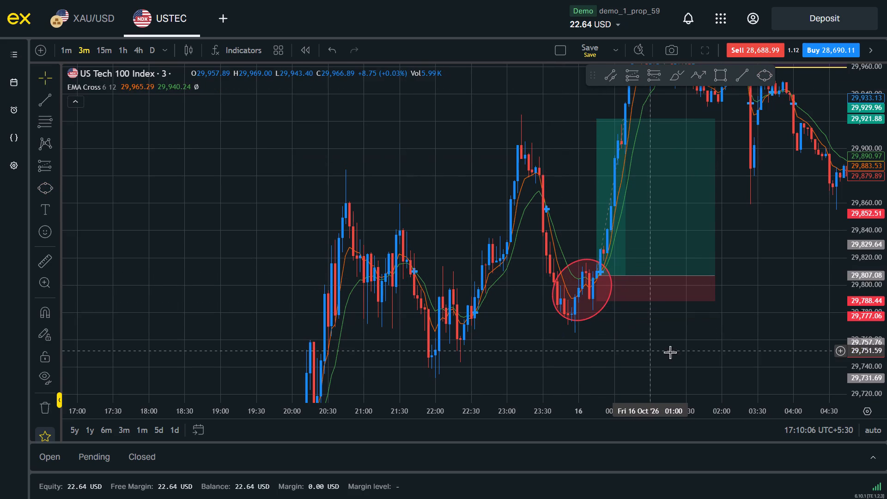
Examine the price swings and EMA crosses before and after the circled low, from the 15 October range into the morning of 16 October.
left_click_drag(701, 352, 243, 442)
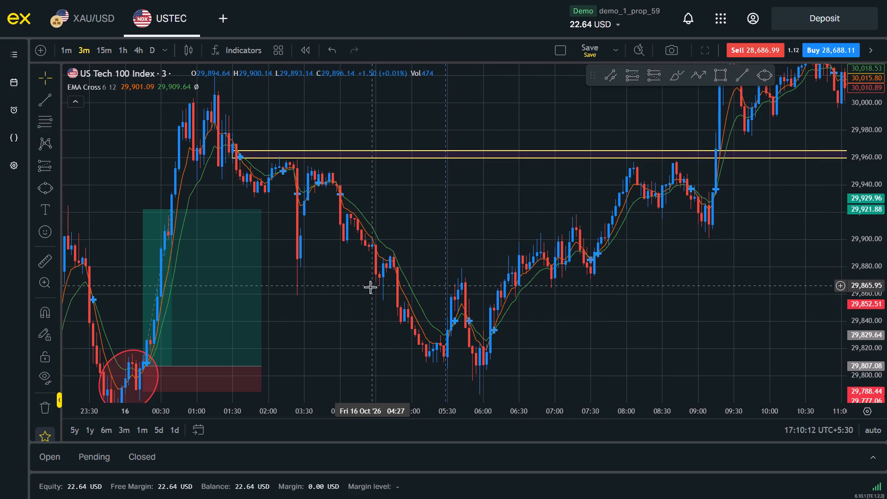
left_click_drag(370, 287, 596, 153)
scroll(603, 219, "down", 6)
left_click_drag(886, 112, 886, 157)
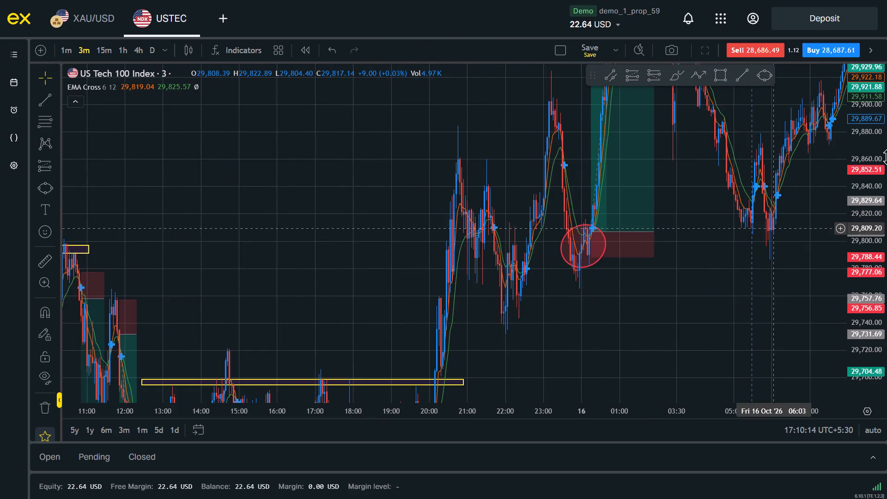
left_click_drag(886, 157, 886, 287)
left_click_drag(730, 274, 643, 307)
scroll(641, 307, "up", 5)
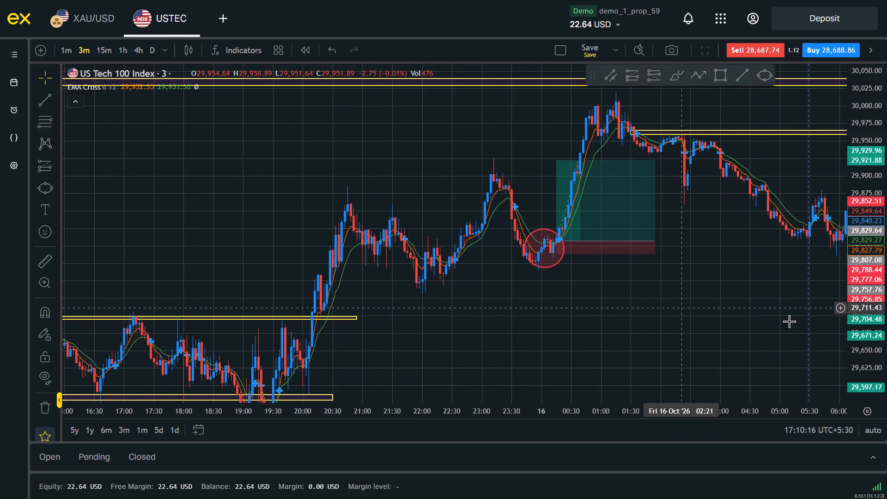
left_click_drag(886, 322, 882, 181)
left_click_drag(741, 274, 749, 321)
scroll(773, 317, "down", 4)
left_click_drag(886, 97, 886, 158)
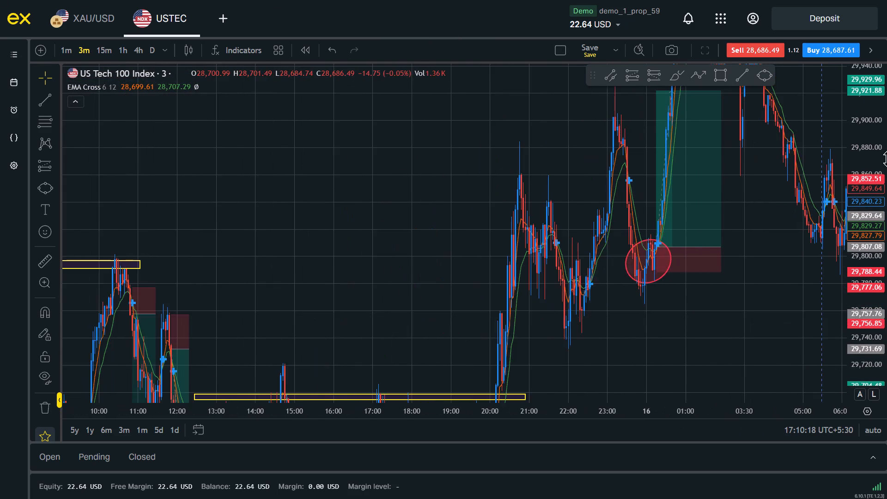
left_click_drag(886, 158, 886, 329)
left_click_drag(737, 287, 646, 248)
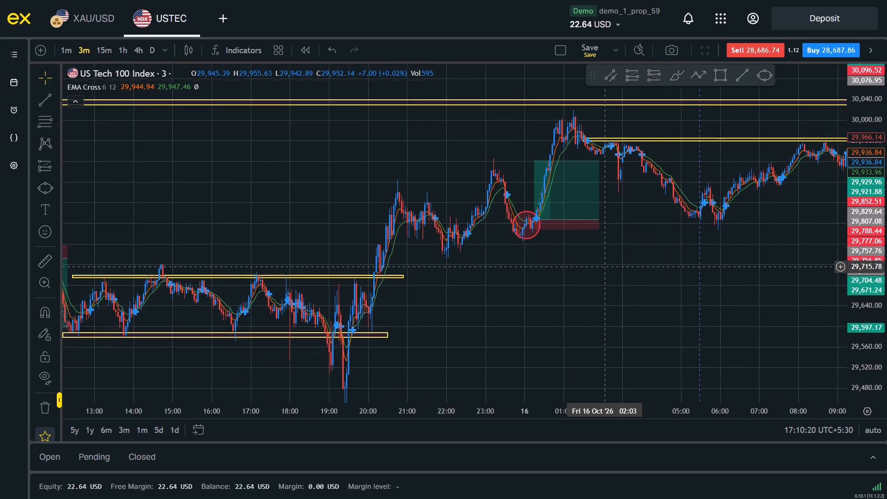
left_click_drag(646, 248, 712, 220)
left_click_drag(886, 292, 881, 94)
left_click_drag(674, 217, 706, 377)
scroll(567, 315, "up", 2)
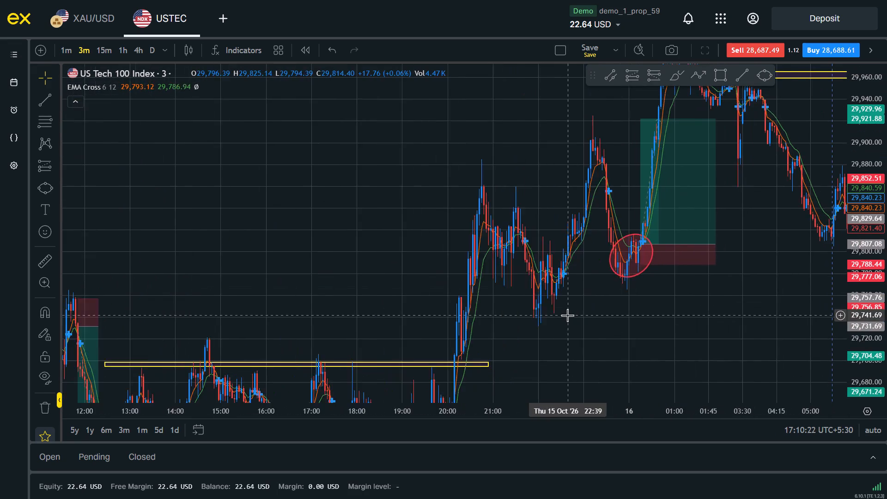
Raise the 16 October long position's target to about 30,011.60, near the peak of the rally.
scroll(567, 315, "up", 2)
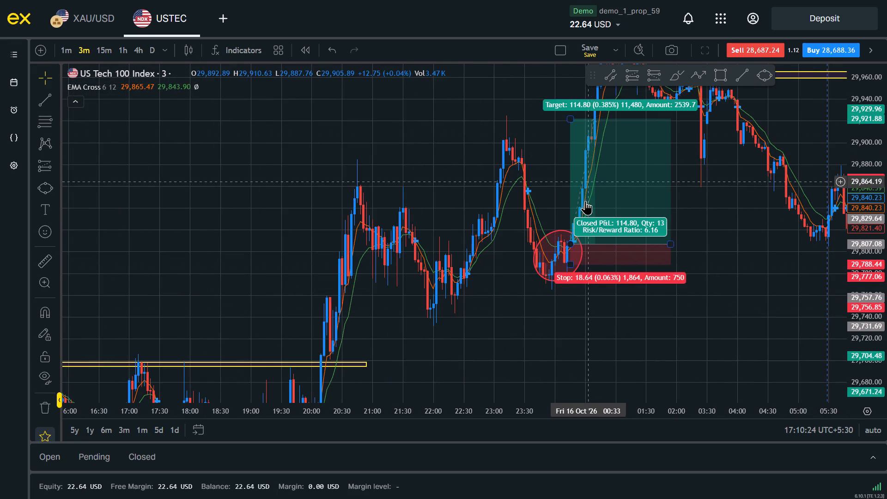
left_click_drag(651, 296, 531, 397)
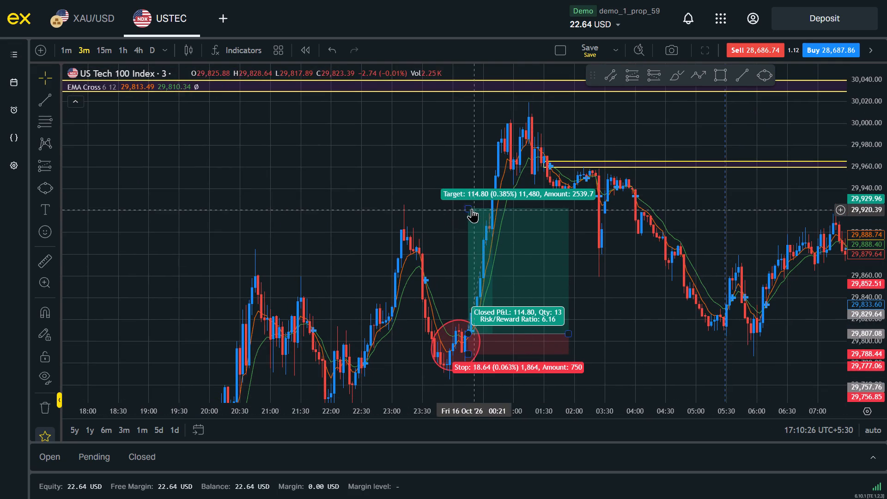
left_click_drag(468, 208, 494, 110)
Examine the price action and EMA crosses after the 16 October long position, through the morning and into the afternoon.
left_click_drag(665, 350, 638, 348)
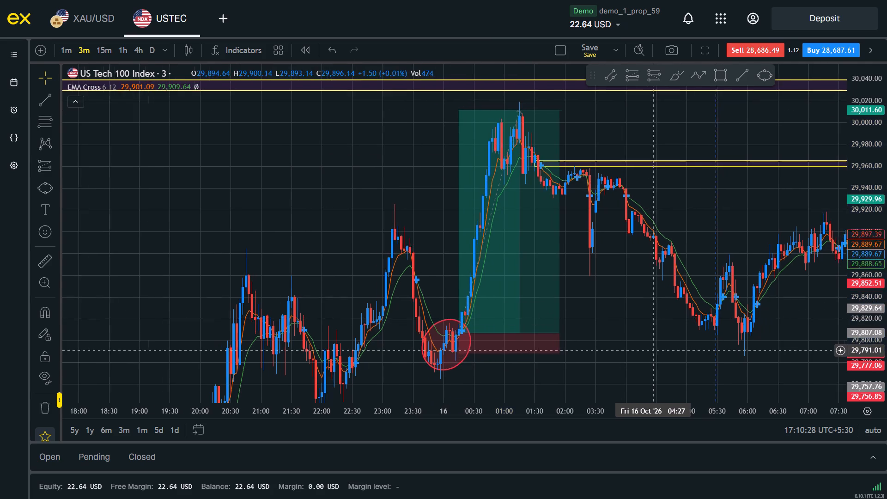
left_click_drag(638, 348, 577, 339)
left_click_drag(613, 350, 327, 337)
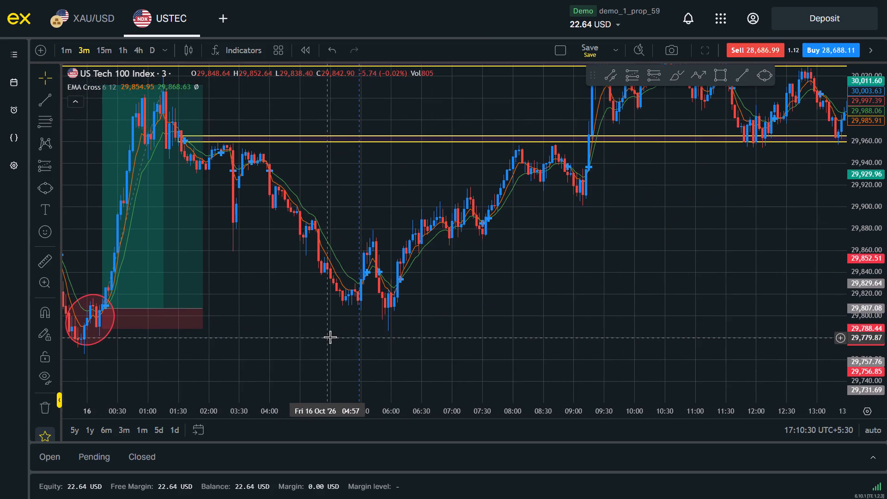
scroll(458, 307, "up", 2)
left_click_drag(363, 323, 428, 319)
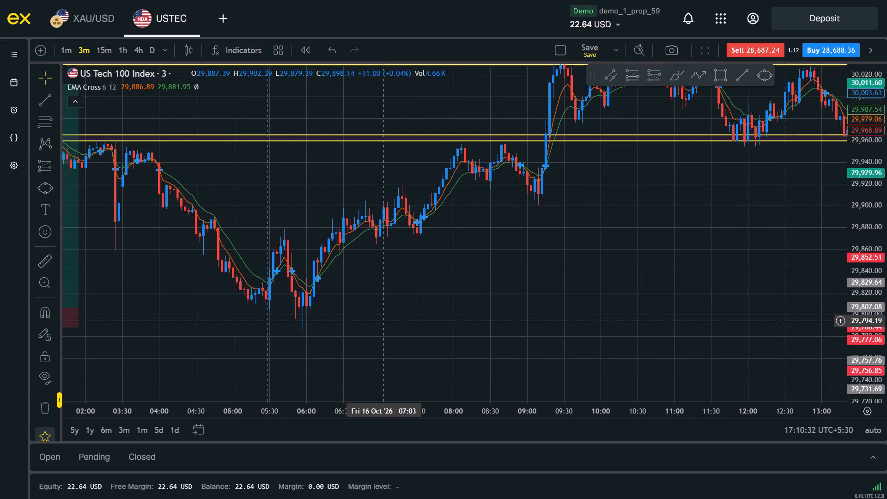
left_click_drag(428, 319, 671, 287)
scroll(689, 283, "down", 5)
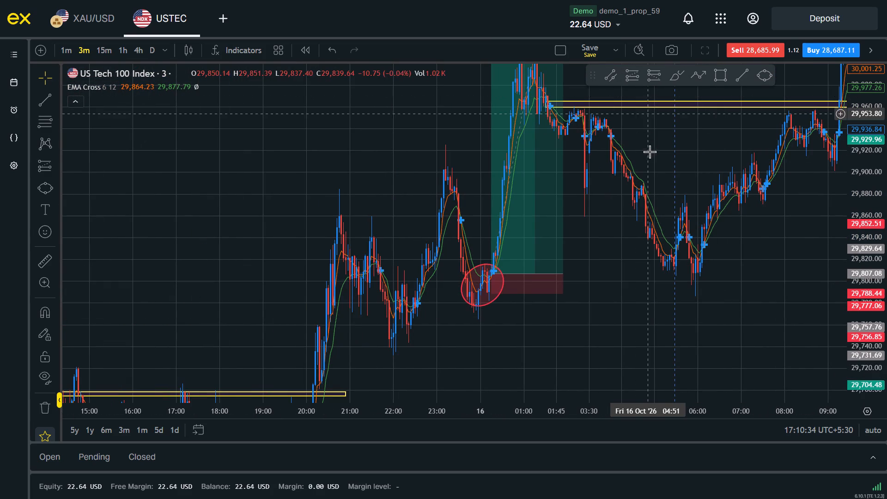
left_click_drag(741, 267, 650, 301)
scroll(651, 301, "up", 2)
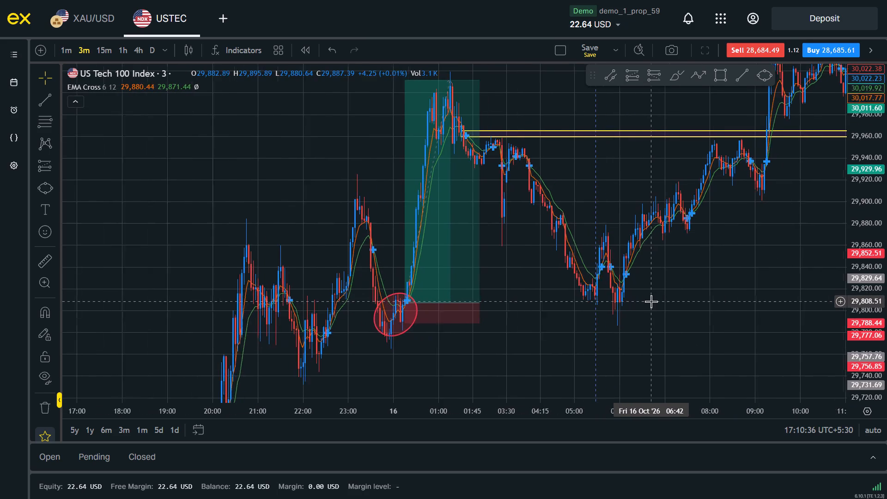
scroll(651, 301, "up", 3)
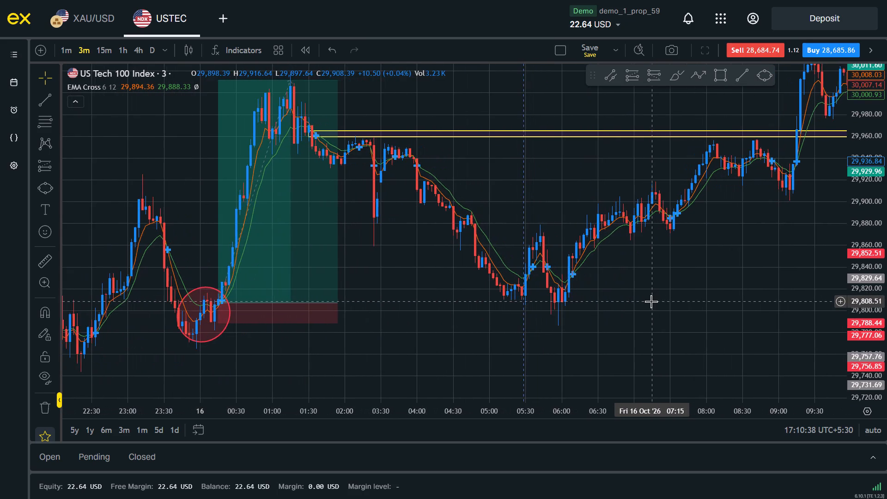
scroll(651, 301, "up", 1)
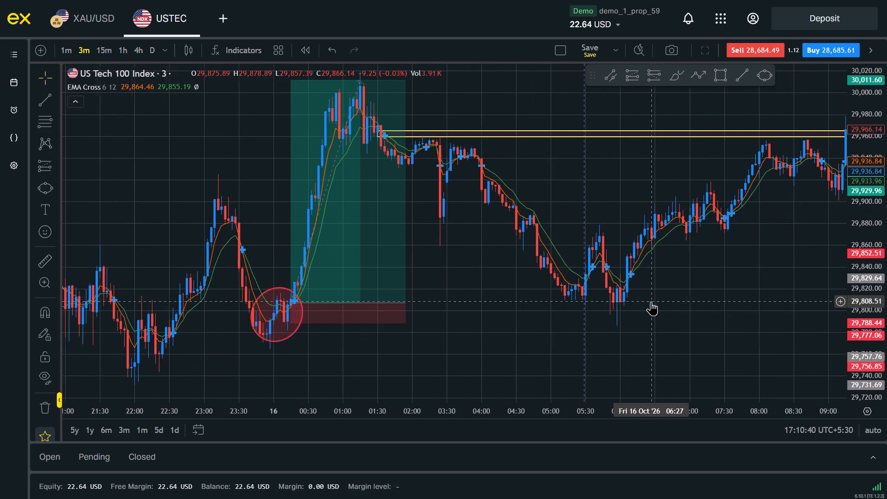
scroll(651, 301, "up", 1)
left_click_drag(710, 305, 214, 343)
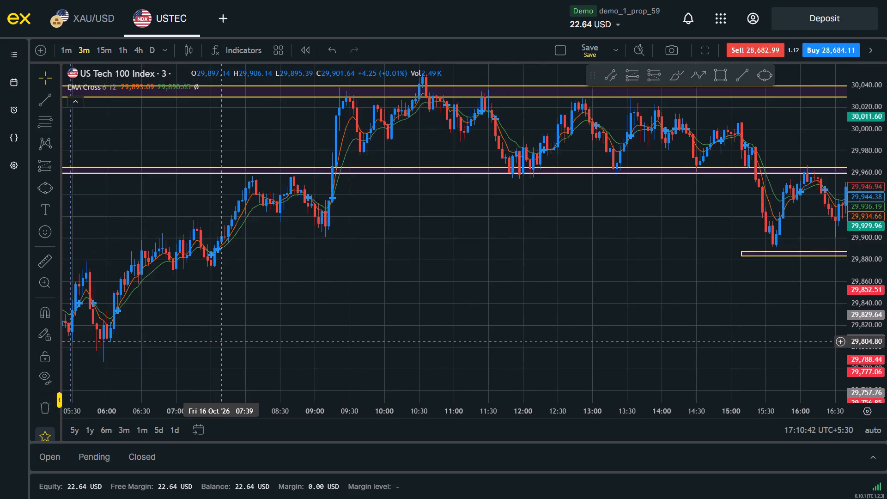
left_click_drag(214, 343, 636, 322)
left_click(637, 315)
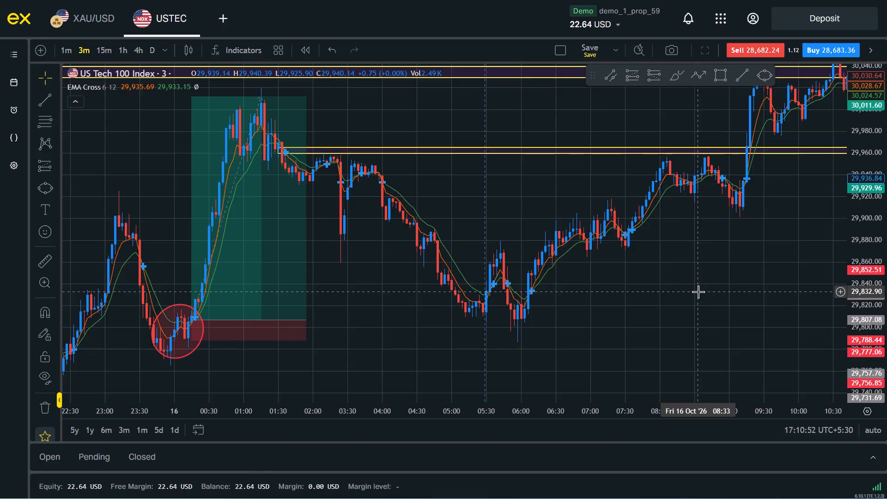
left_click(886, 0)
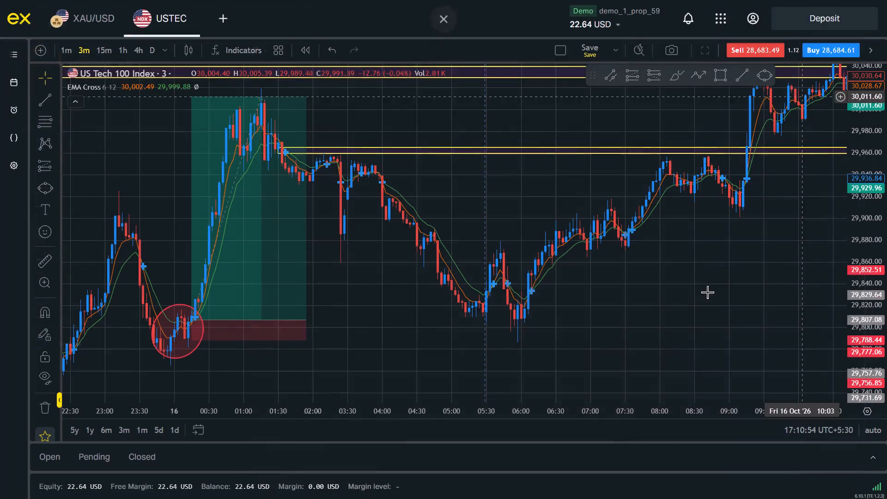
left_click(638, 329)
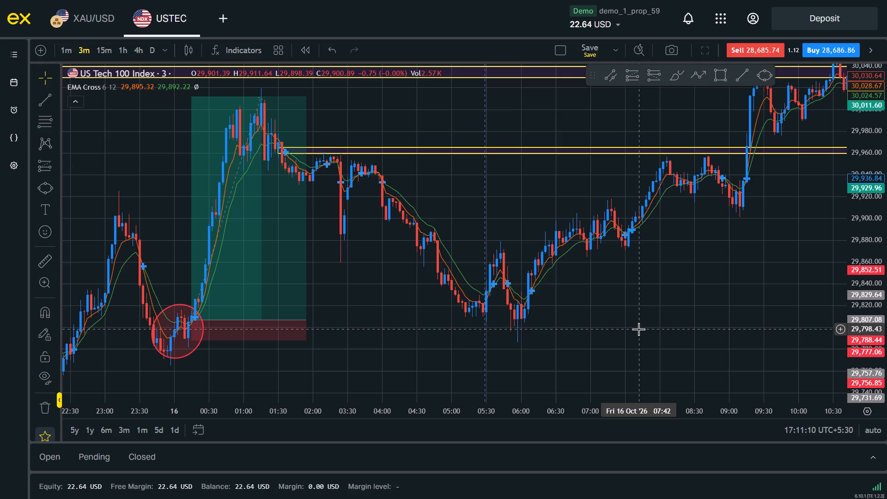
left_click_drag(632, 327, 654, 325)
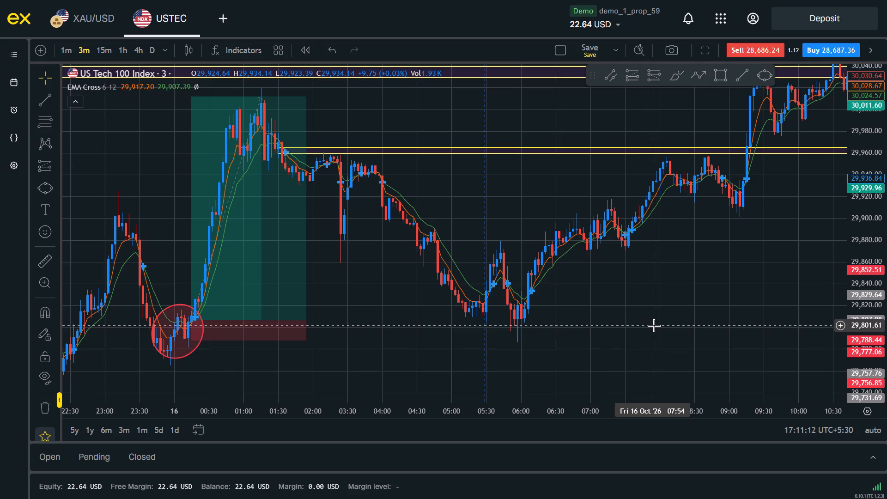
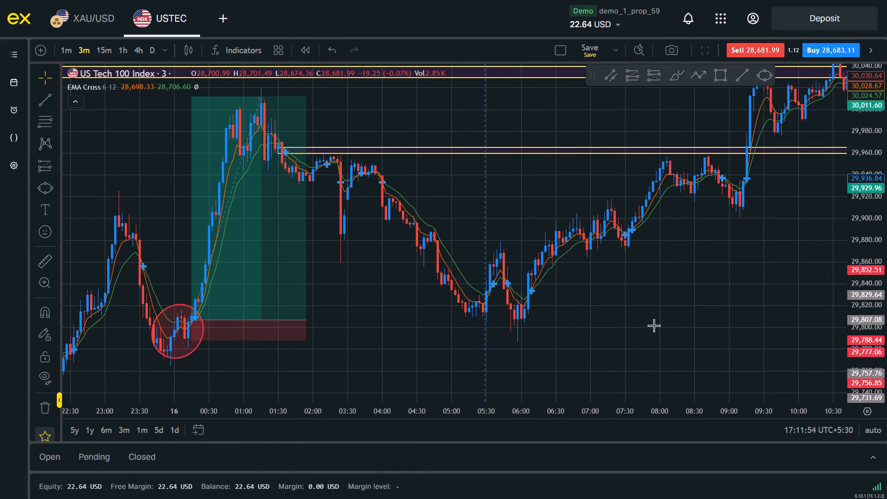
Examine the decline after the 16 October long position and the swing low around 06:00 against the long entry level.
left_click_drag(572, 321, 707, 329)
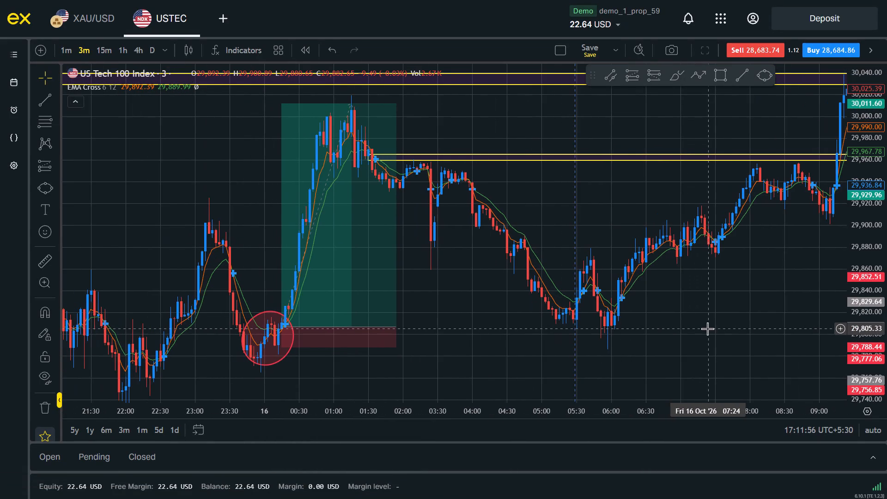
scroll(707, 329, "up", 1)
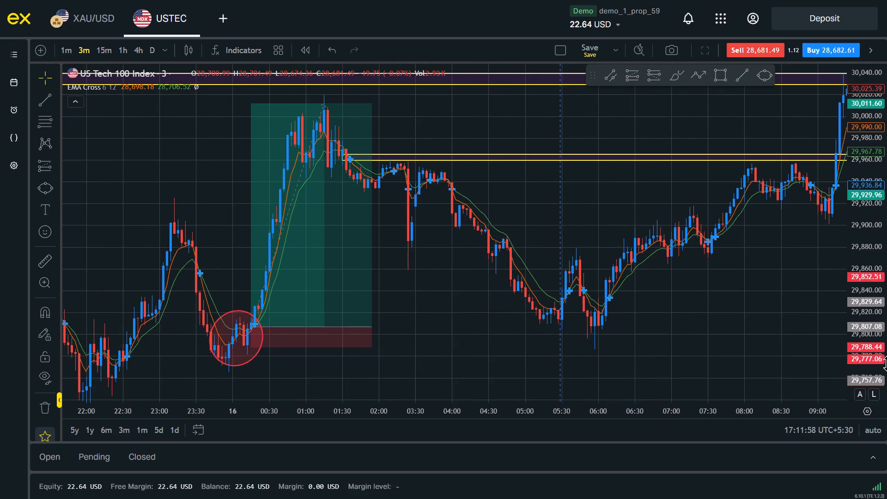
left_click_drag(886, 363, 885, 291)
left_click_drag(711, 393, 668, 312)
scroll(668, 312, "down", 2)
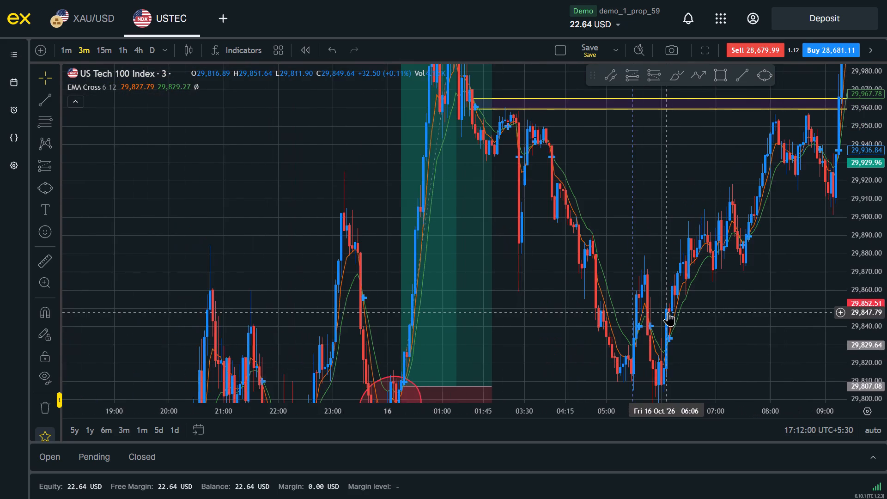
left_click_drag(886, 220, 886, 323)
left_click_drag(748, 333, 551, 317)
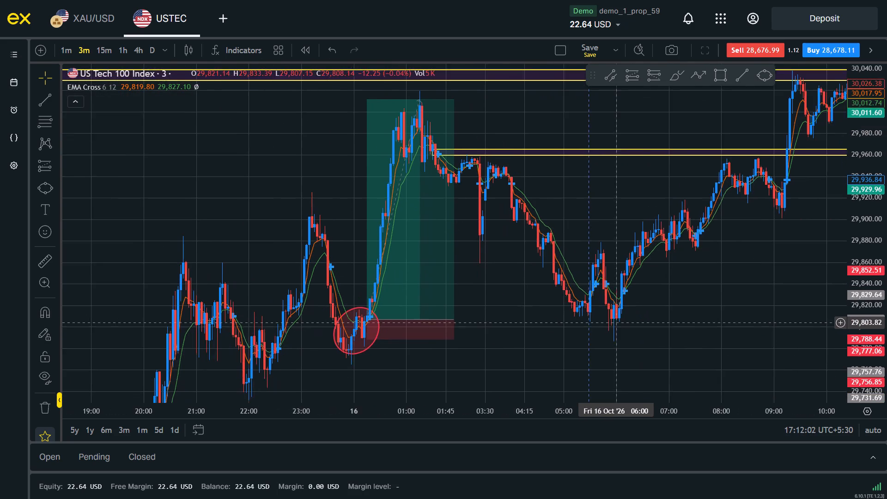
left_click_drag(551, 317, 550, 316)
scroll(550, 316, "up", 1)
left_click_drag(564, 313, 622, 322)
Draw a rectangle zone from the 16 October long entry at 00:18 to about 06:20, spanning about 29,805.98 to 29,814.58.
left_click(717, 79)
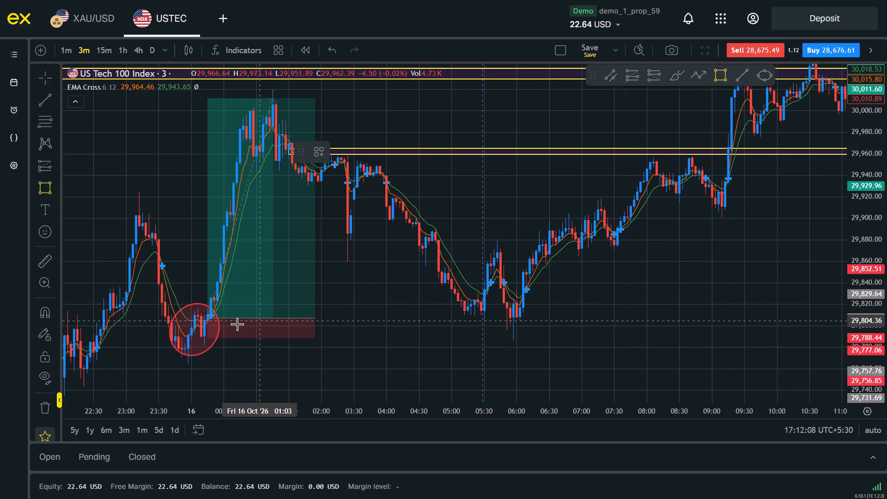
left_click(212, 319)
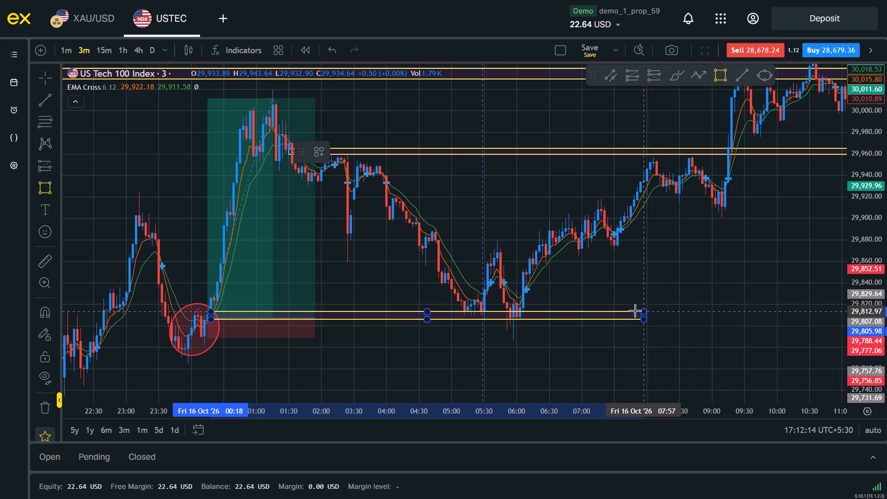
left_click(540, 310)
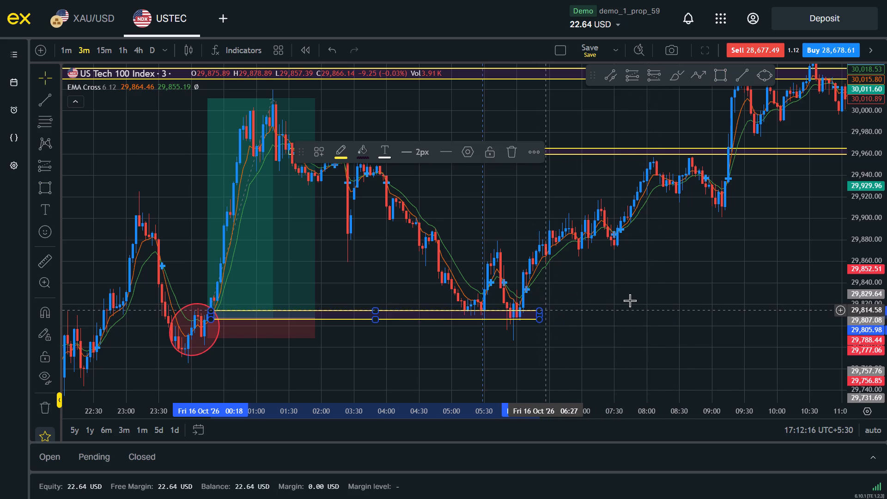
left_click(637, 304)
left_click_drag(631, 307, 597, 316)
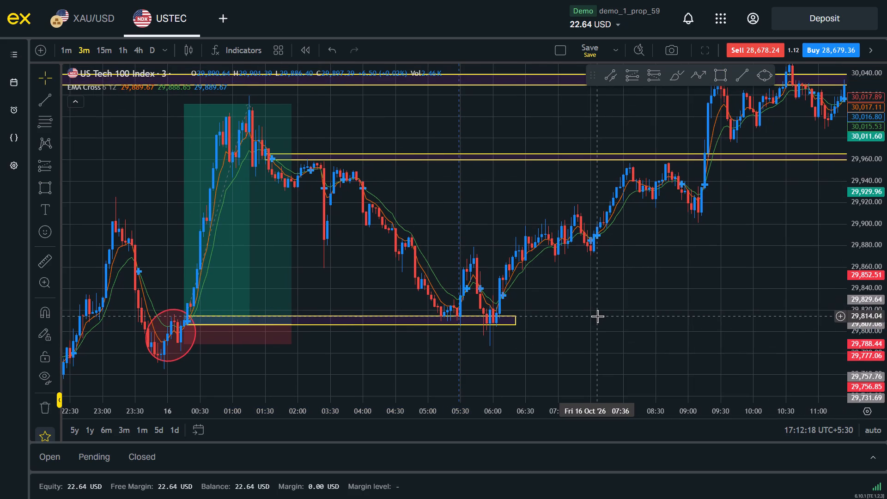
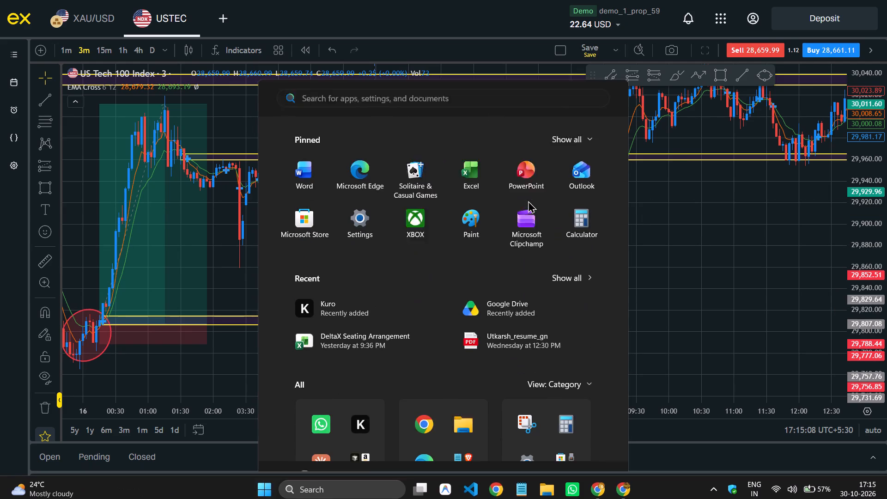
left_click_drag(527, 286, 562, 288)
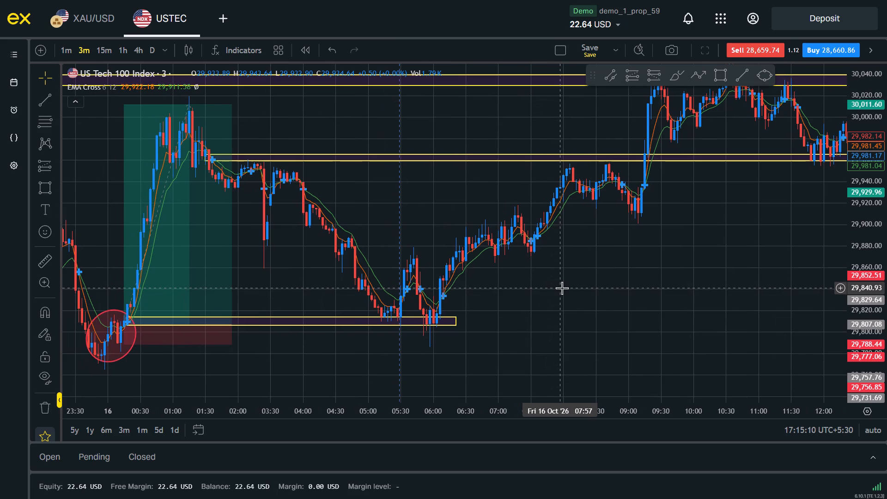
Switch to the desktop and launch the Kuro application from its shortcut.
double_click(239, 314)
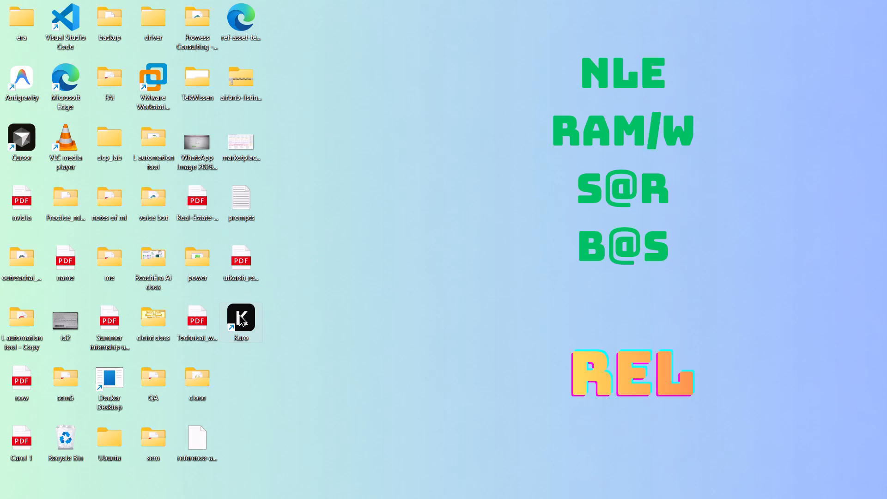
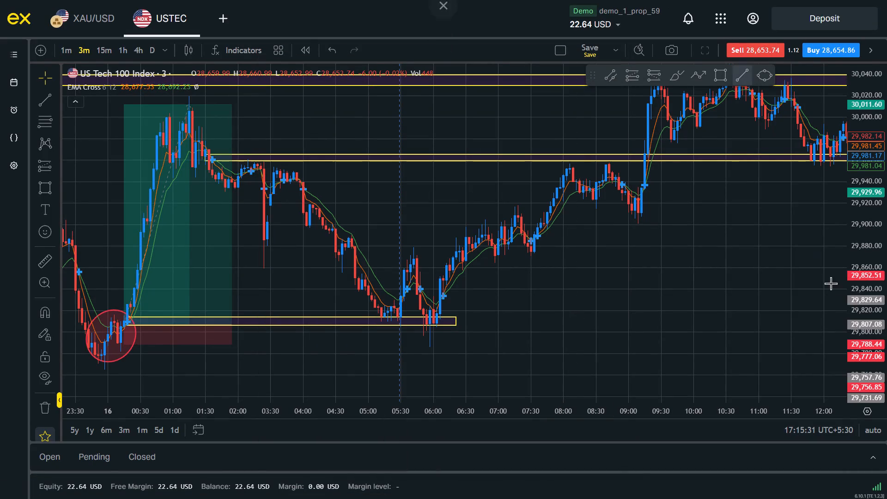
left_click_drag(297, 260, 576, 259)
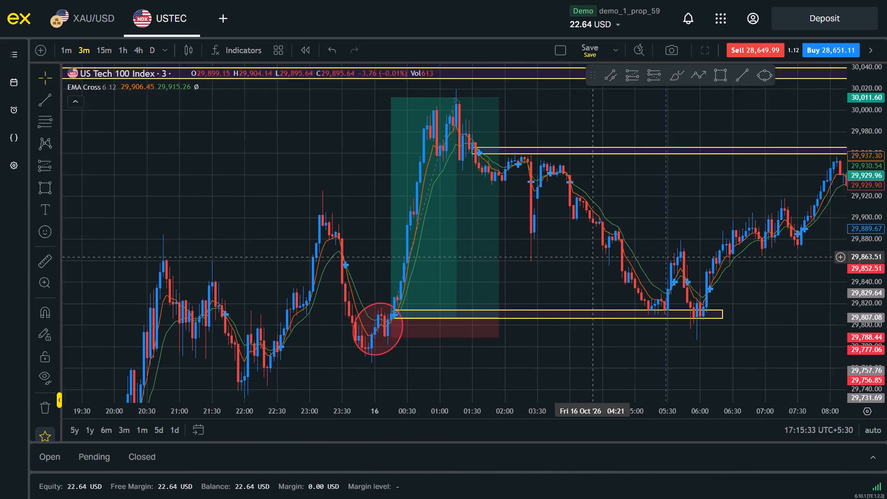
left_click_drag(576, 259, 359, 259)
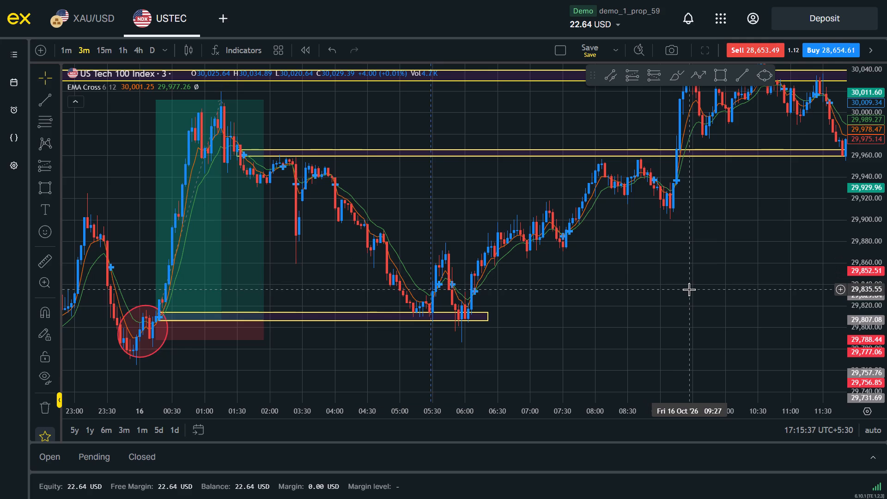
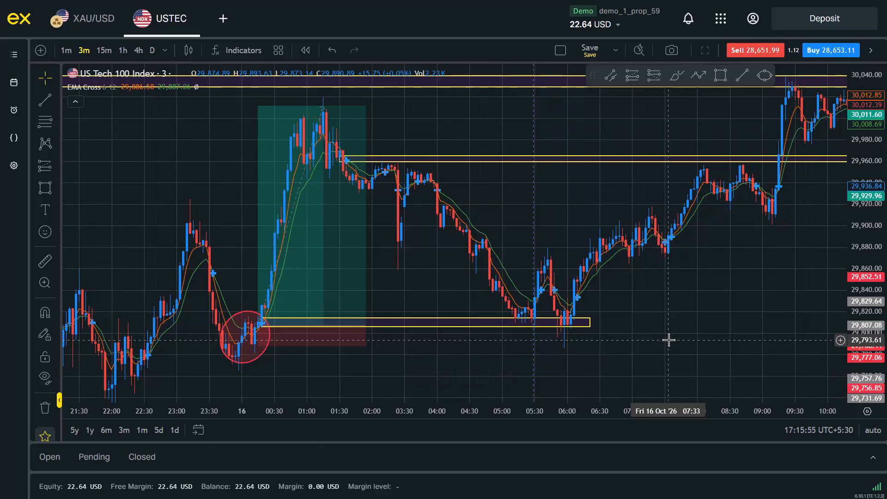
Place a long position at the EMA cross around 06:09 on 16 October, with entry at about 29,849.
scroll(668, 340, "up", 1)
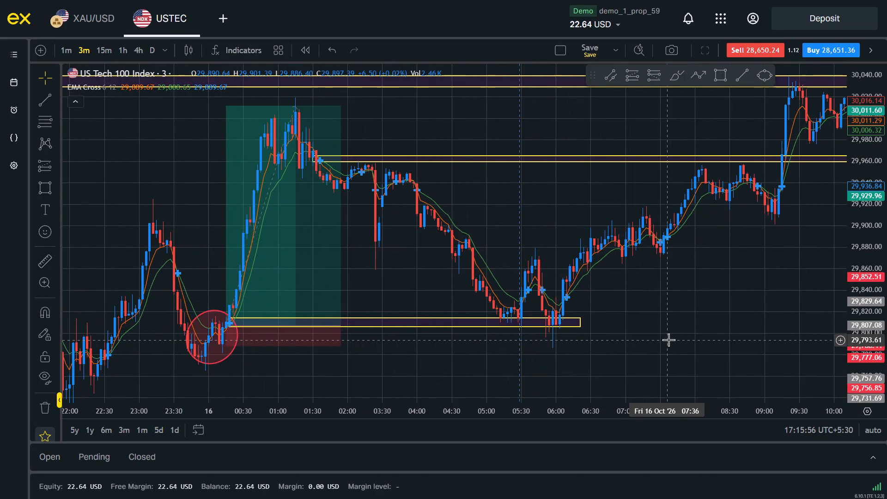
scroll(668, 340, "up", 1)
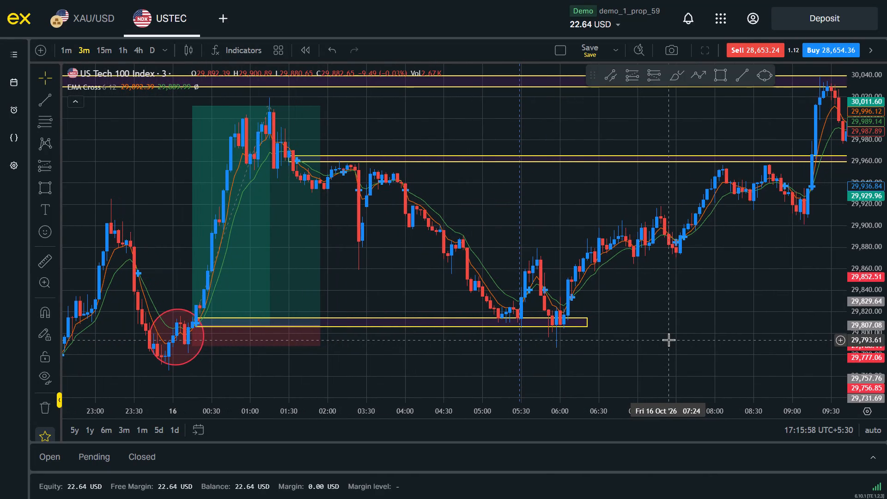
left_click_drag(886, 303, 885, 263)
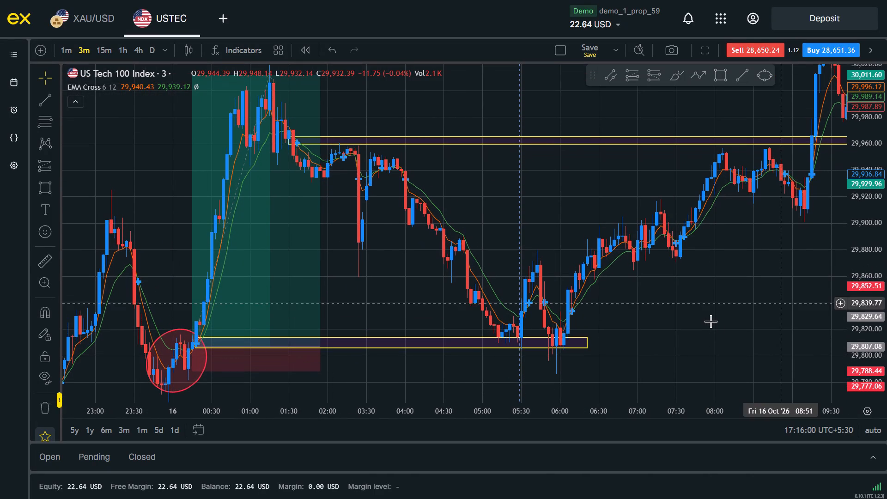
left_click_drag(708, 321, 597, 326)
left_click(632, 75)
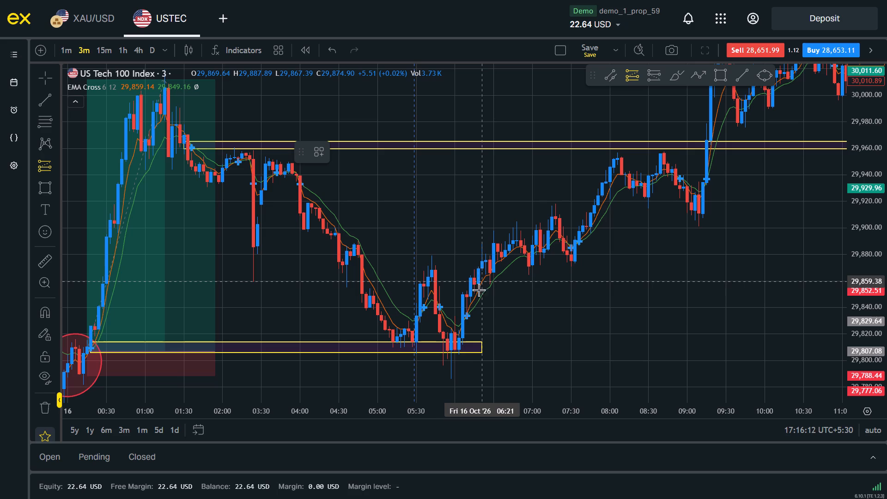
left_click(466, 295)
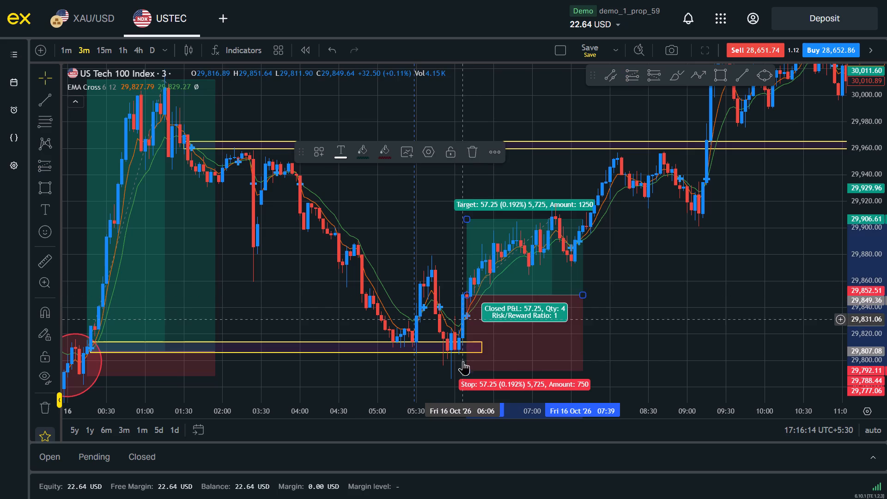
Adjust the long position's stop to about 29,824 and target to about 29,957, extending its end to about 08:10.
left_click(464, 370)
left_click_drag(461, 364, 455, 346)
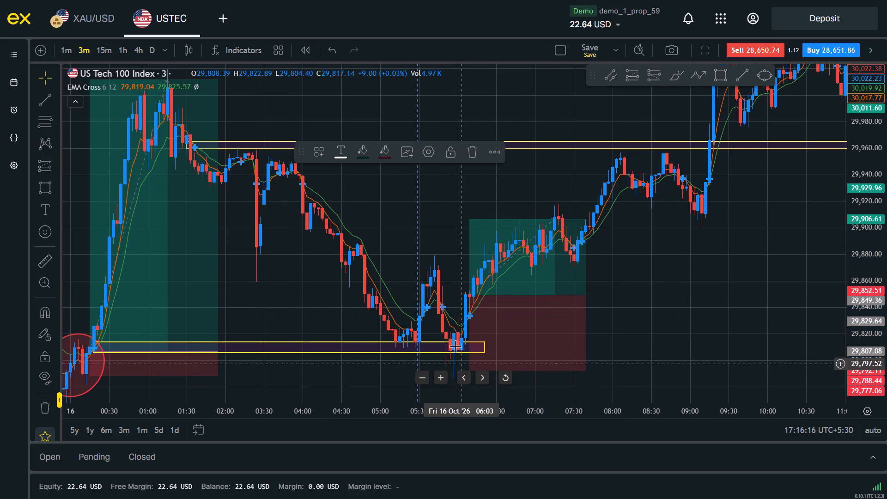
left_click_drag(455, 346, 451, 327)
left_click_drag(467, 355, 470, 323)
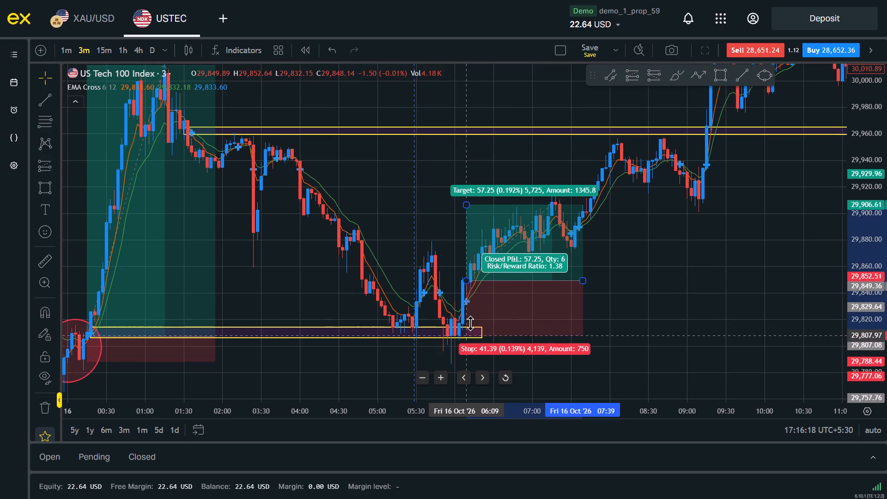
left_click_drag(470, 323, 471, 315)
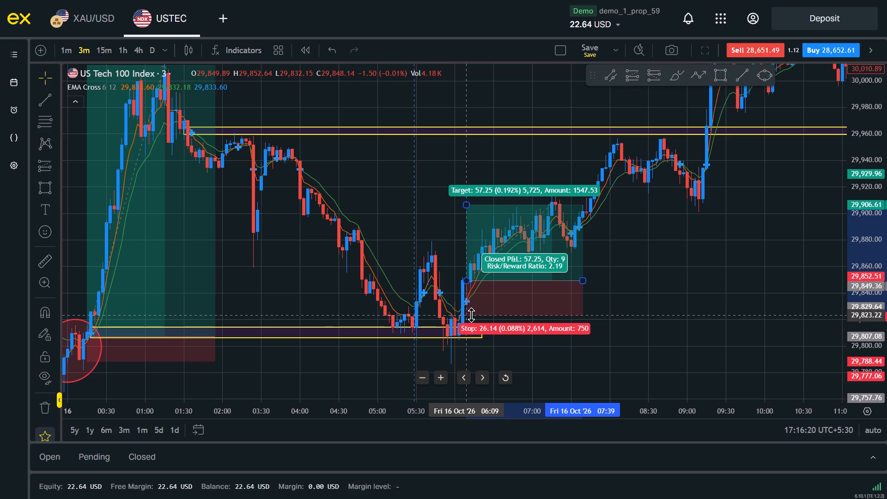
left_click_drag(467, 202, 516, 141)
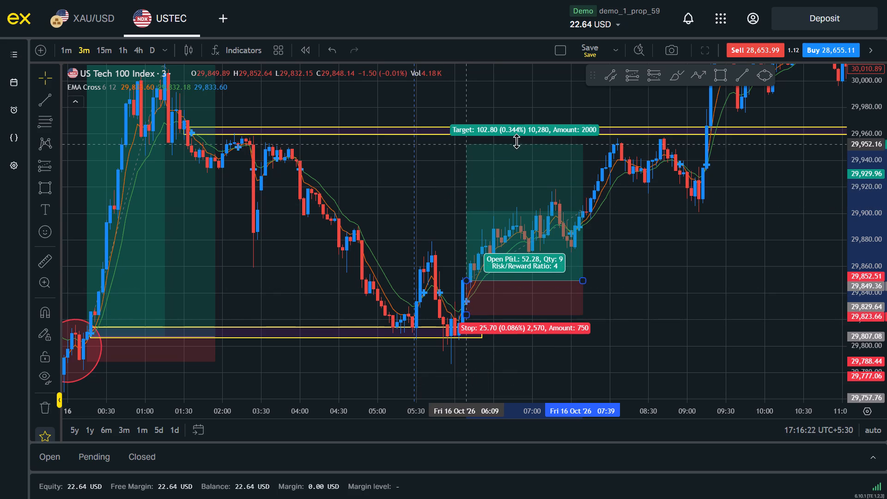
left_click_drag(516, 141, 516, 138)
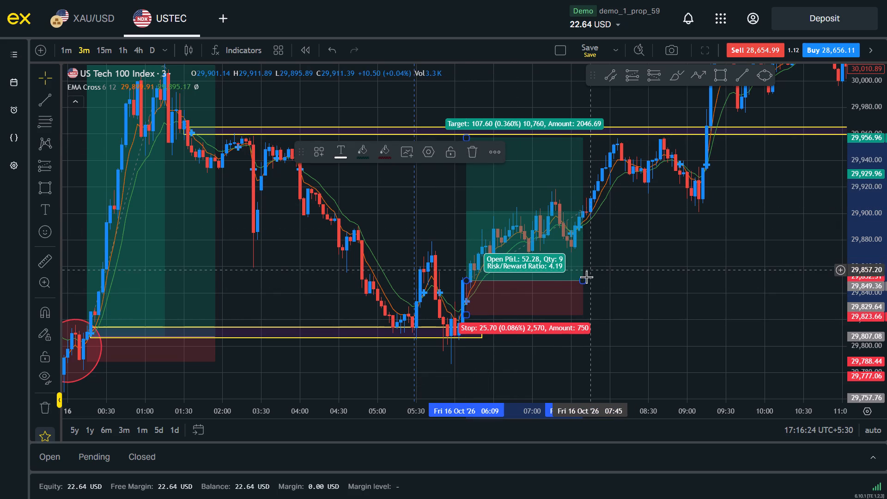
left_click_drag(584, 281, 620, 274)
Examine the price action and EMA crosses from the rest of 16 October through the 19 October open for further setups.
left_click_drag(711, 286, 575, 350)
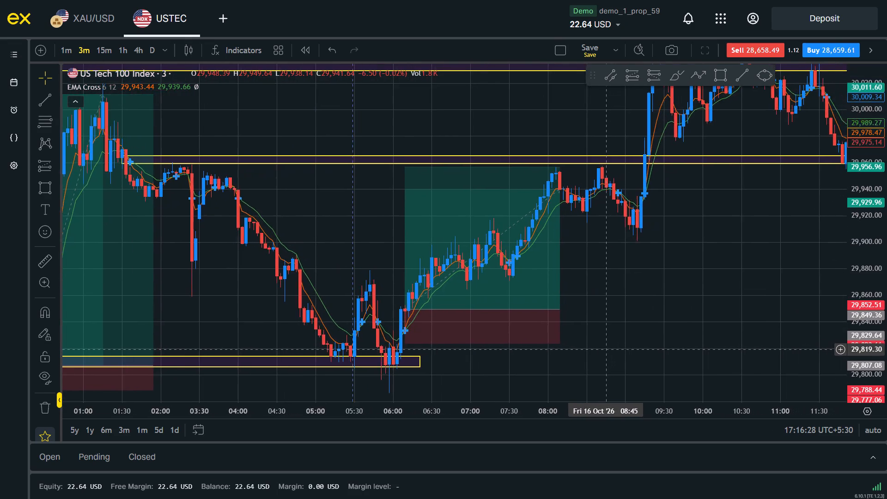
left_click_drag(575, 350, 430, 404)
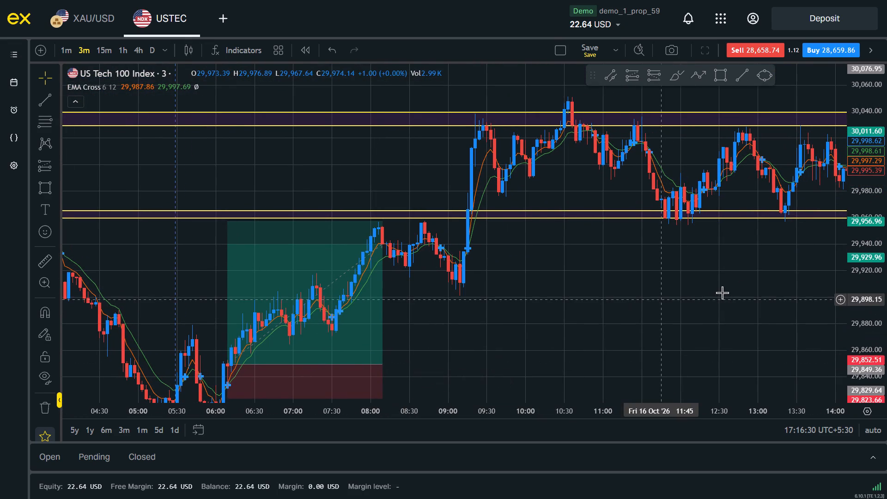
left_click_drag(727, 295, 291, 301)
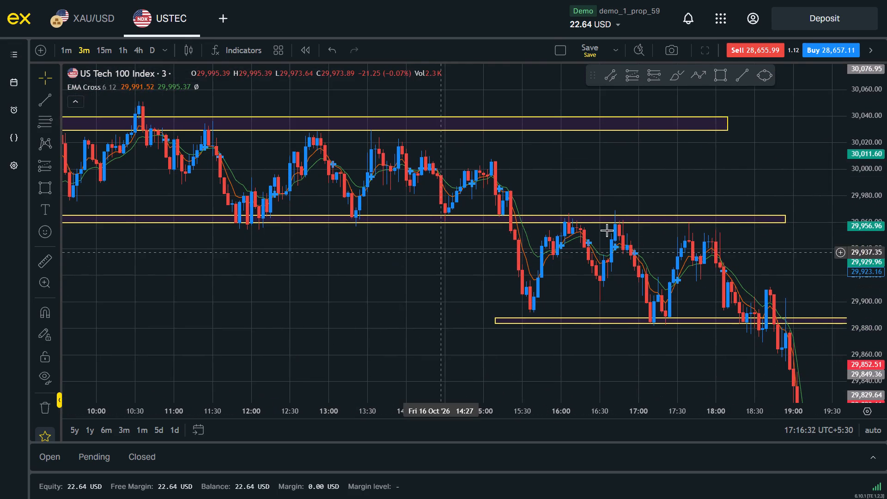
left_click_drag(808, 272, 329, 138)
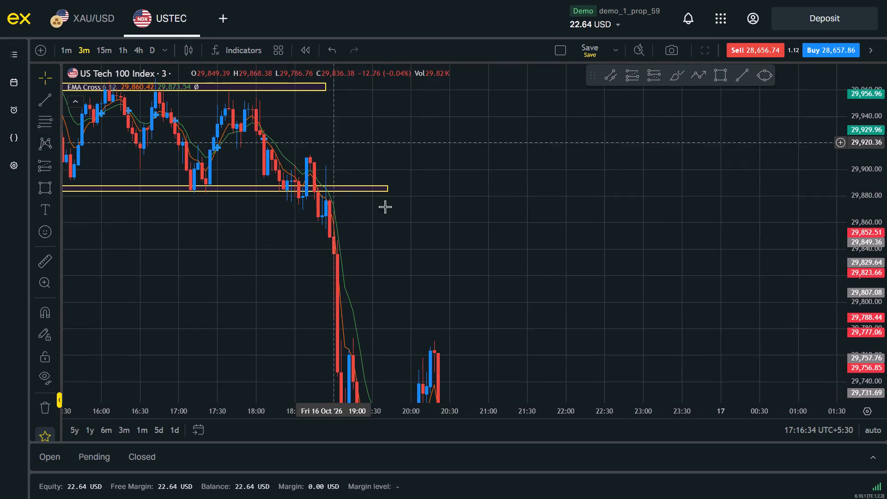
left_click_drag(413, 334, 570, 58)
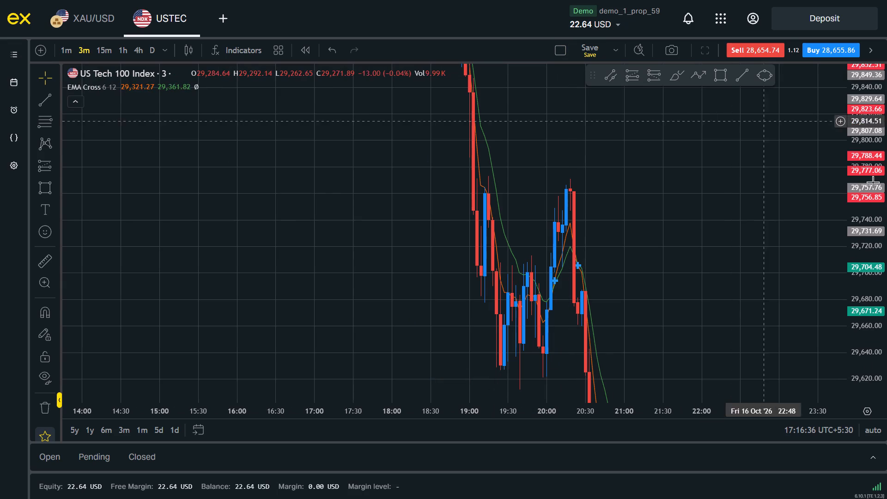
left_click_drag(886, 233, 879, 333)
left_click_drag(745, 329, 595, 171)
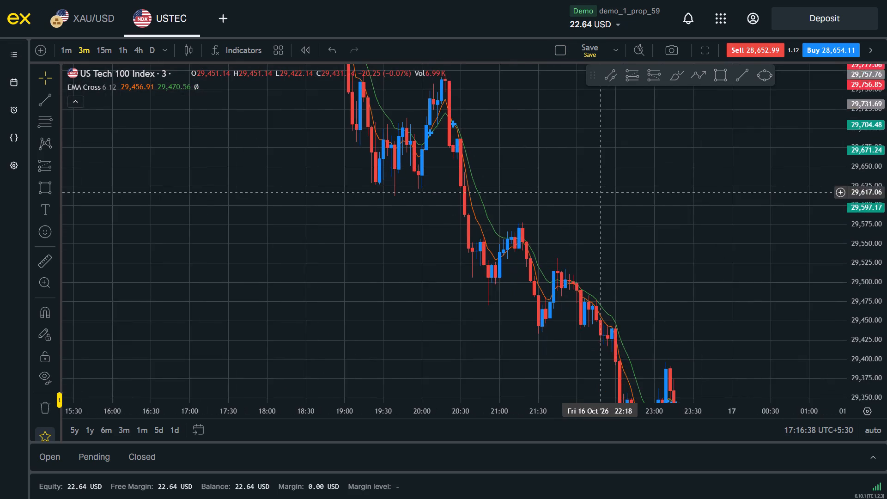
left_click_drag(595, 171, 596, 173)
left_click_drag(886, 301, 865, 186)
left_click_drag(724, 259, 608, 206)
scroll(608, 206, "up", 1)
left_click_drag(498, 356, 472, 285)
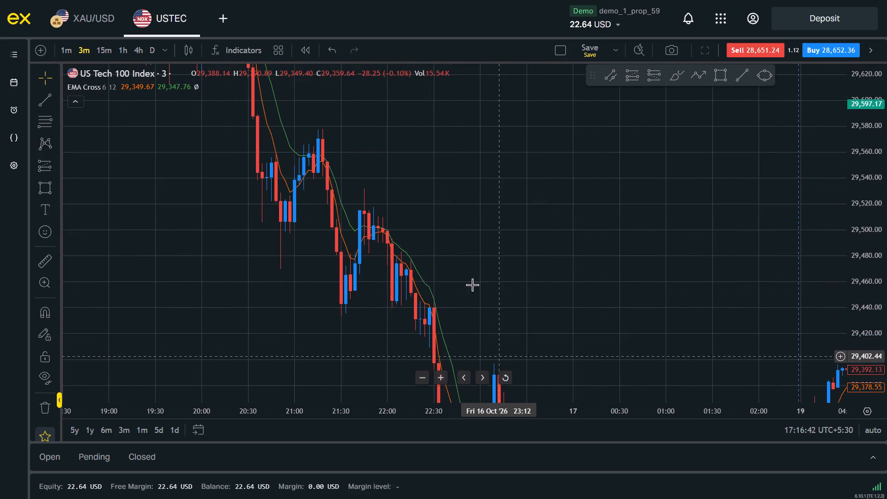
left_click_drag(472, 285, 489, 68)
left_click_drag(696, 334, 610, 186)
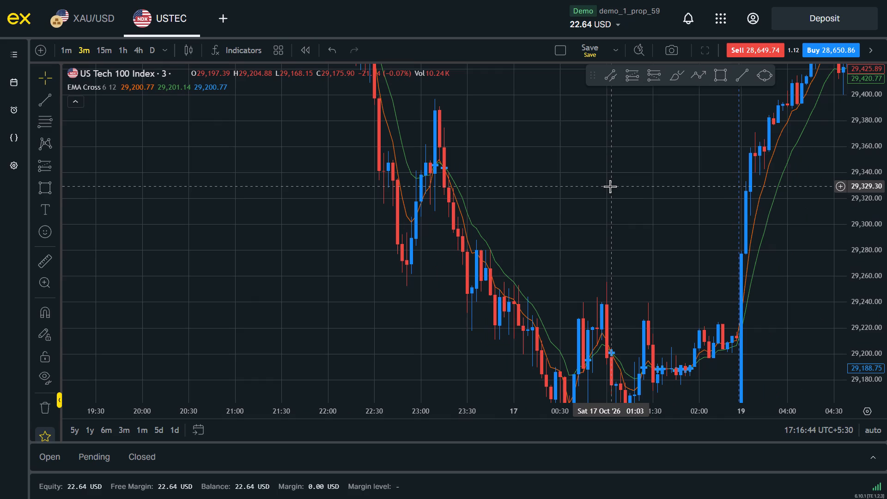
left_click_drag(610, 186, 698, 247)
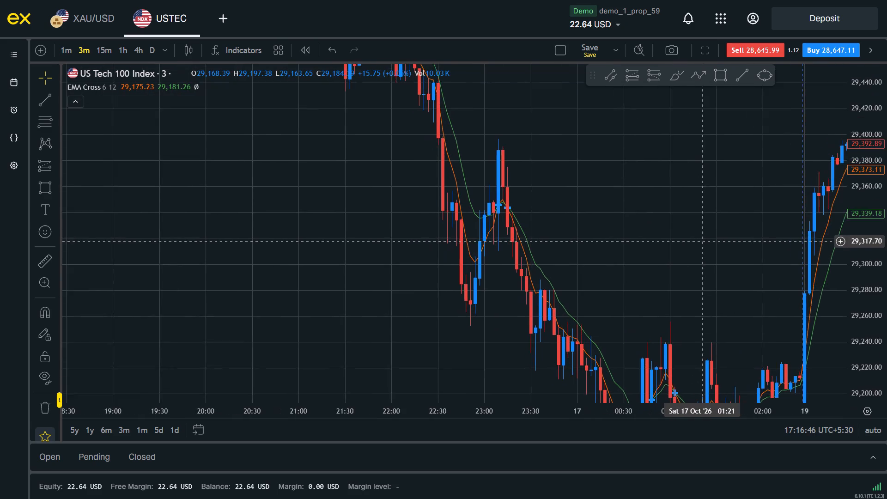
left_click_drag(698, 247, 526, 220)
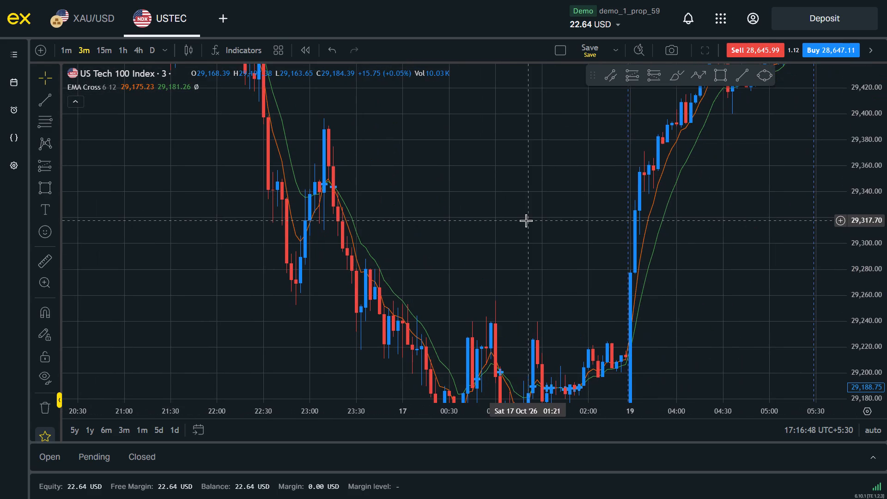
left_click_drag(886, 131, 867, 235)
left_click_drag(784, 250, 665, 155)
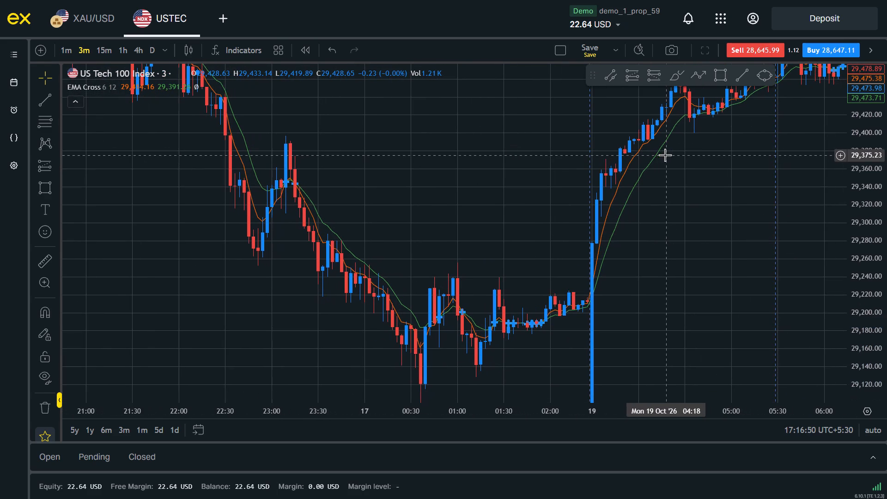
left_click_drag(666, 280, 585, 162)
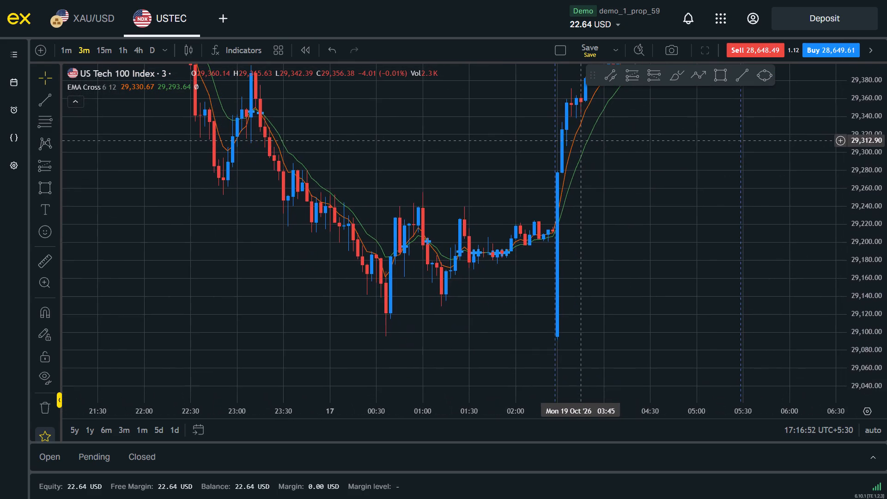
Examine the price action and EMA crosses from the 19 October open through the early morning session for setups.
left_click_drag(585, 162, 480, 312)
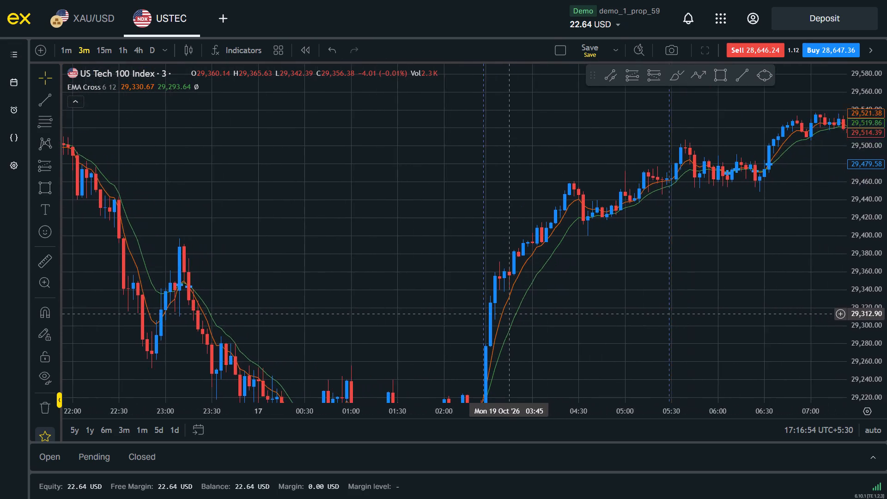
left_click_drag(480, 312, 466, 311)
left_click_drag(765, 151, 612, 228)
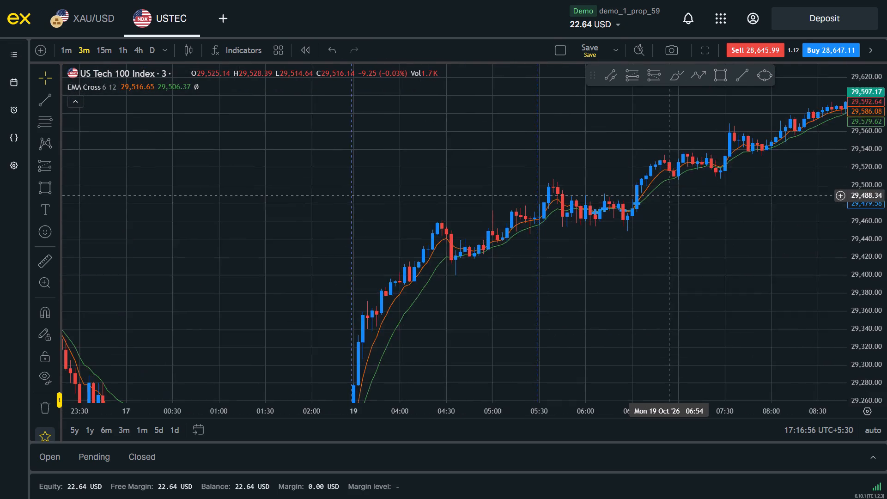
left_click_drag(612, 228, 571, 263)
scroll(571, 263, "down", 6)
scroll(571, 263, "up", 4)
left_click_drag(886, 293, 881, 212)
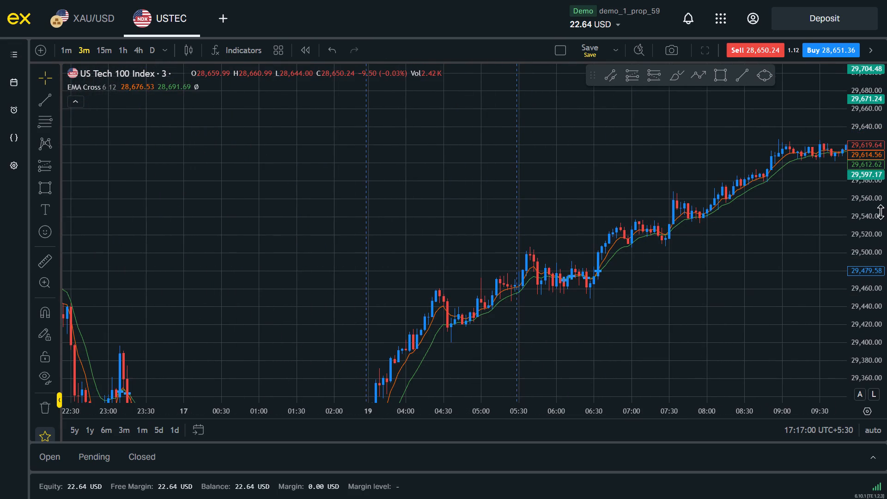
left_click_drag(643, 364, 717, 256)
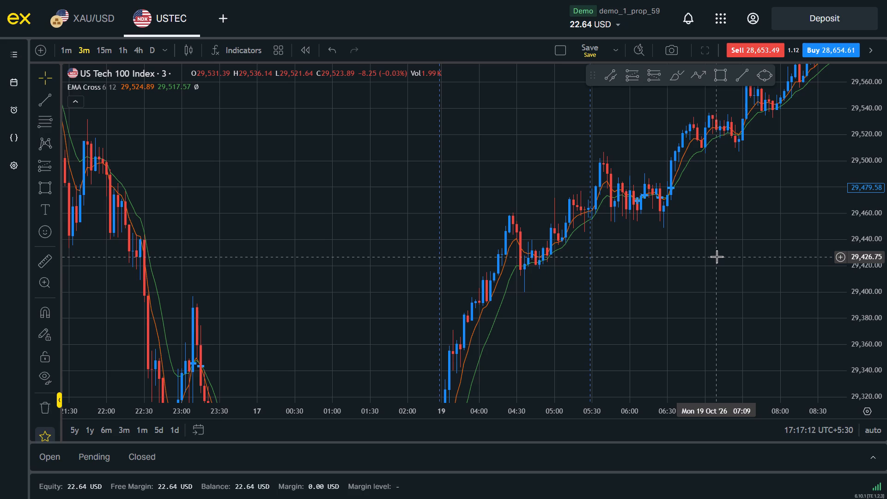
scroll(717, 256, "up", 1)
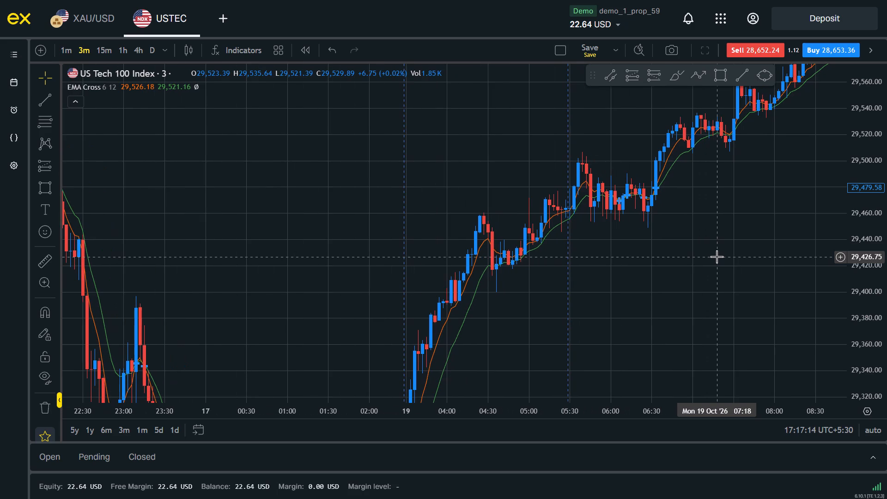
scroll(717, 256, "up", 1)
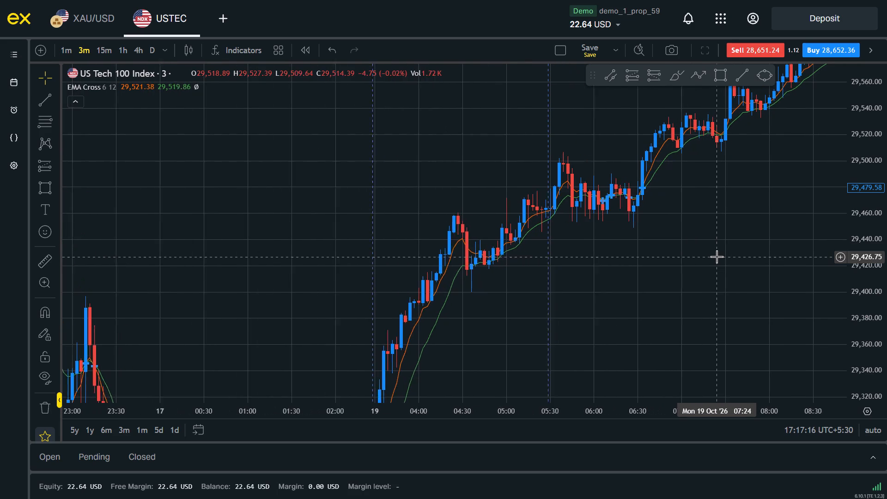
scroll(717, 256, "up", 1)
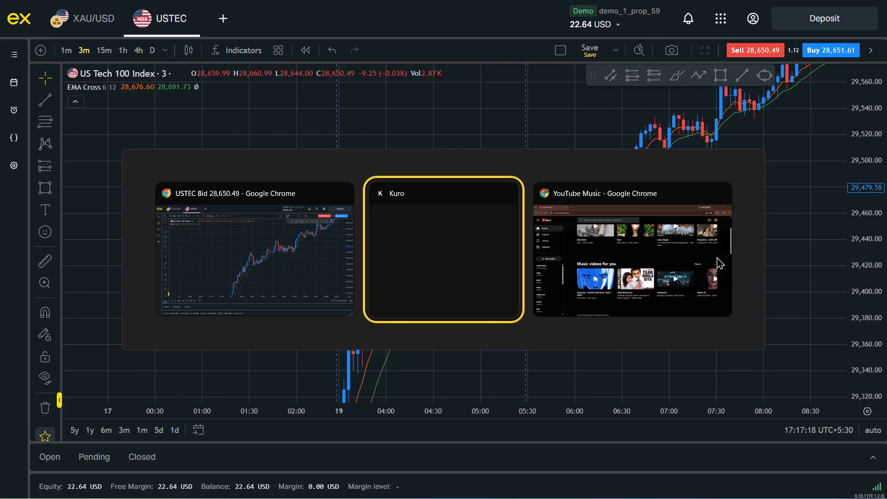
left_click(680, 282)
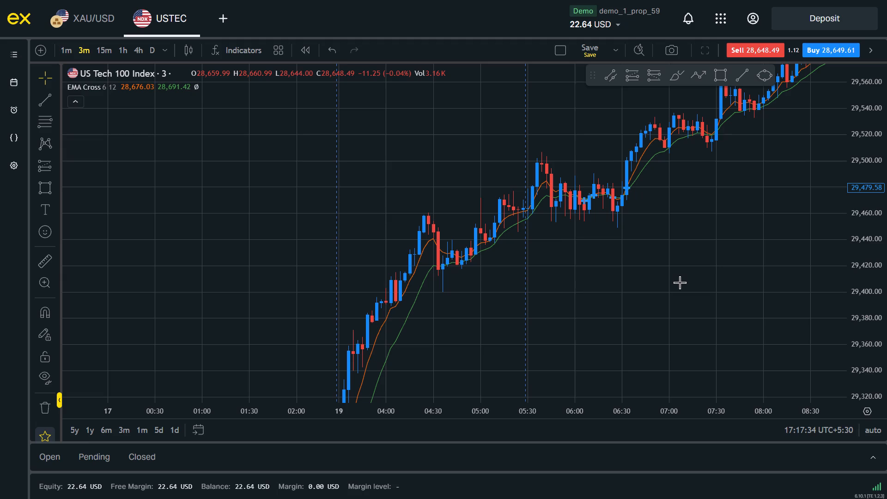
left_click_drag(526, 325, 685, 94)
left_click_drag(591, 256, 595, 298)
left_click_drag(571, 277, 568, 217)
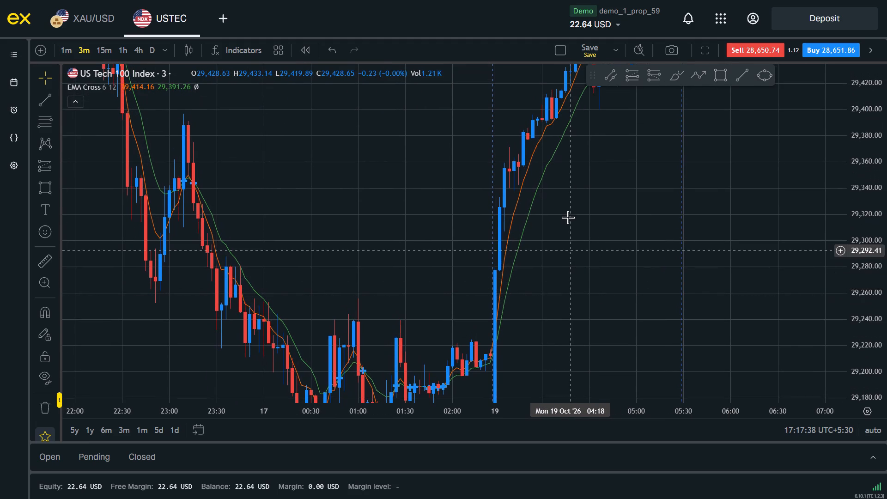
left_click_drag(568, 217, 569, 187)
scroll(569, 187, "down", 2)
left_click_drag(886, 232, 886, 348)
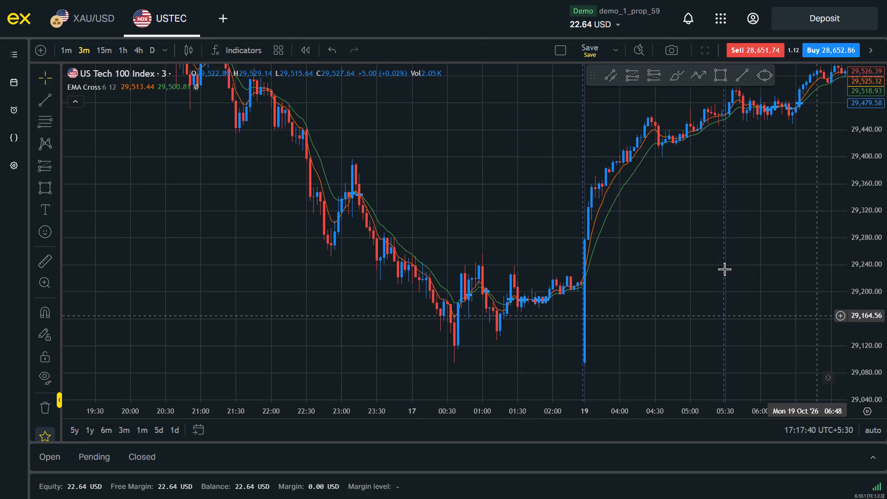
left_click_drag(721, 268, 489, 368)
scroll(662, 287, "up", 3)
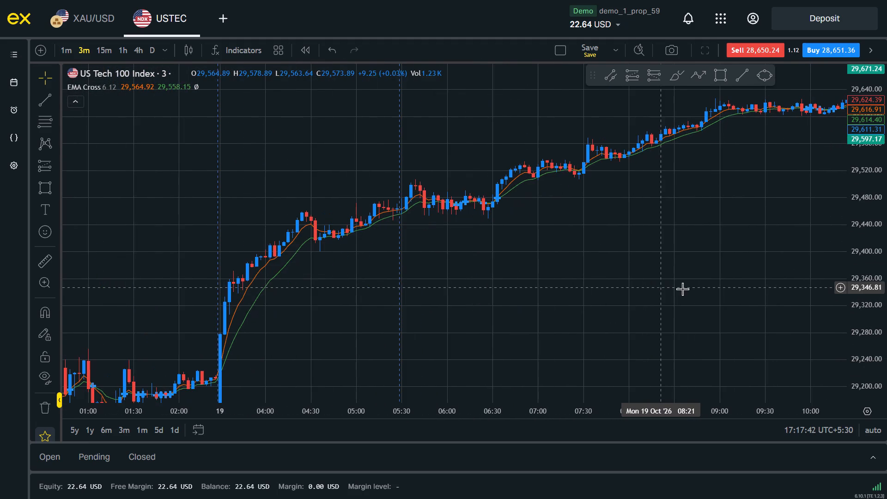
left_click_drag(886, 350, 837, 64)
left_click_drag(538, 223, 564, 444)
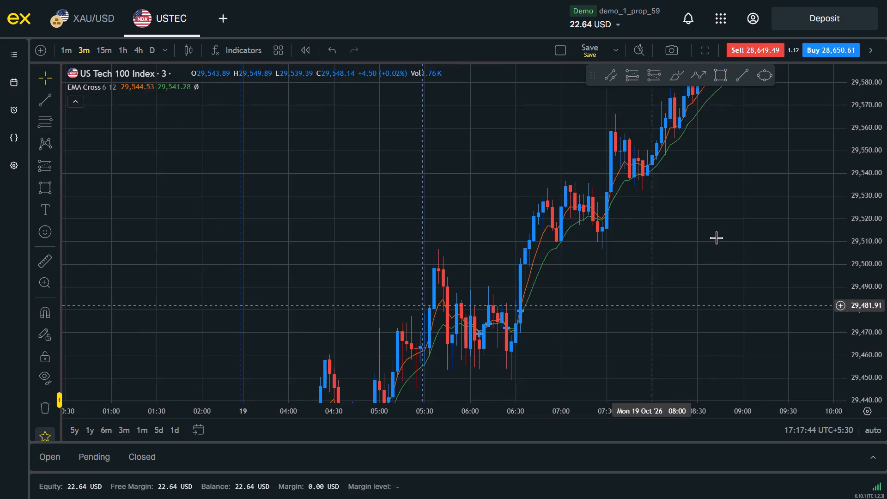
left_click_drag(718, 237, 522, 367)
Examine the EMA crosses and swings from mid-morning through the rest of 19 October for setups.
left_click_drag(704, 246, 437, 361)
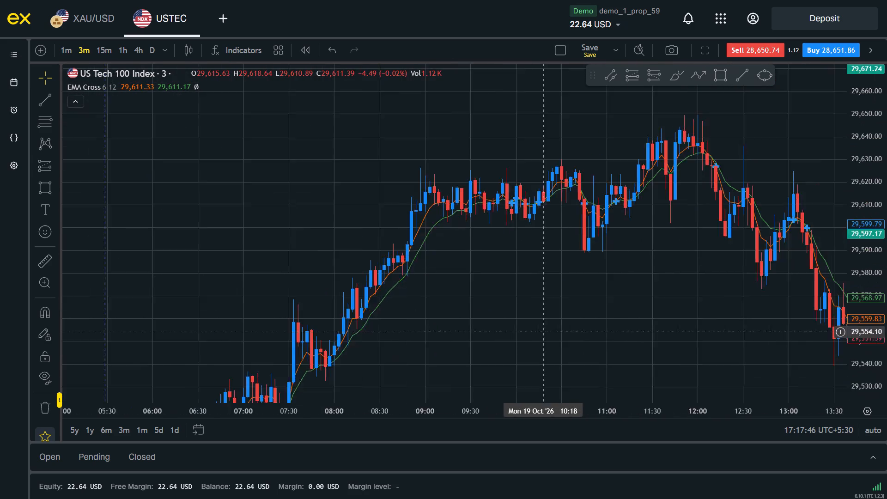
left_click_drag(437, 361, 433, 356)
left_click_drag(885, 309, 872, 227)
left_click_drag(768, 299, 648, 191)
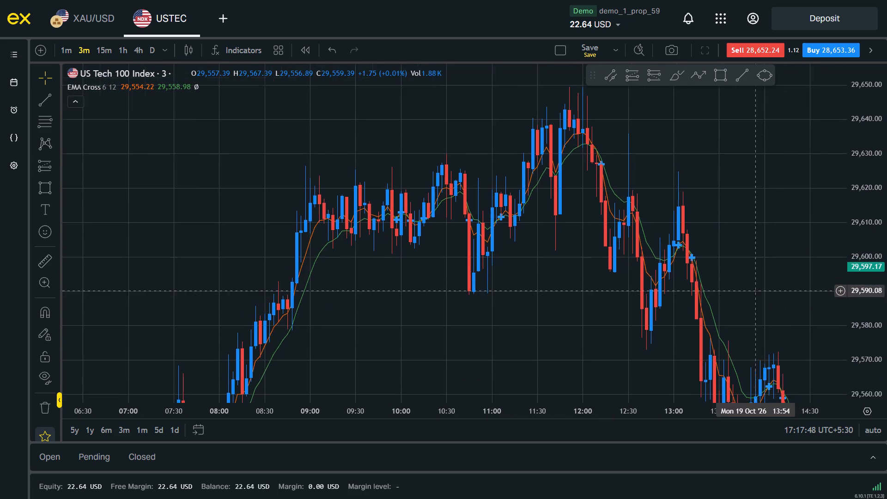
left_click_drag(648, 191, 599, 131)
left_click_drag(606, 215, 612, 355)
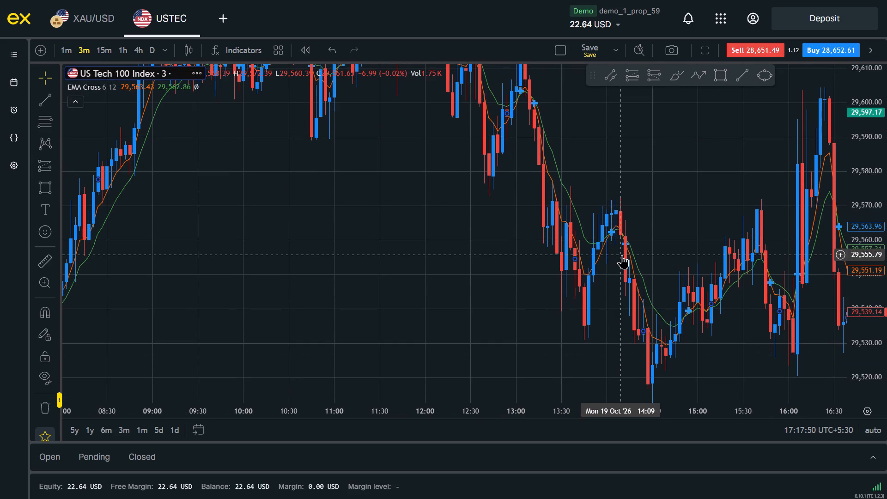
scroll(697, 241, "down", 11)
left_click_drag(707, 350, 492, 219)
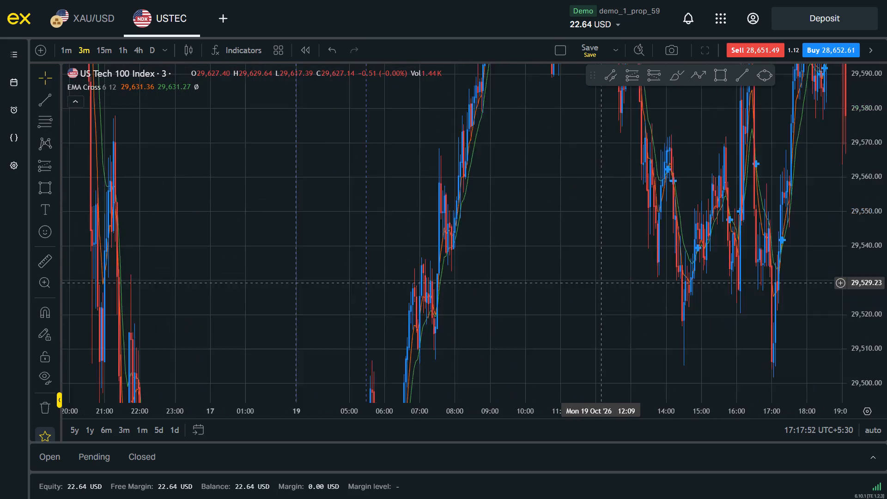
left_click_drag(492, 219, 462, 198)
left_click_drag(886, 138, 886, 390)
left_click_drag(739, 215, 689, 348)
scroll(781, 292, "up", 5)
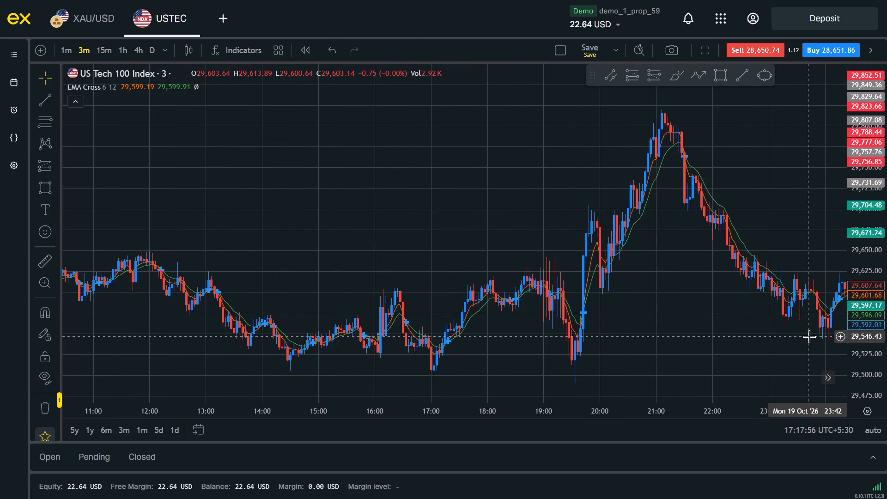
Examine the price action and EMA crosses through 20 October, up to the sharp swing around 19:00.
left_click_drag(804, 336, 309, 201)
left_click_drag(757, 264, 0, 250)
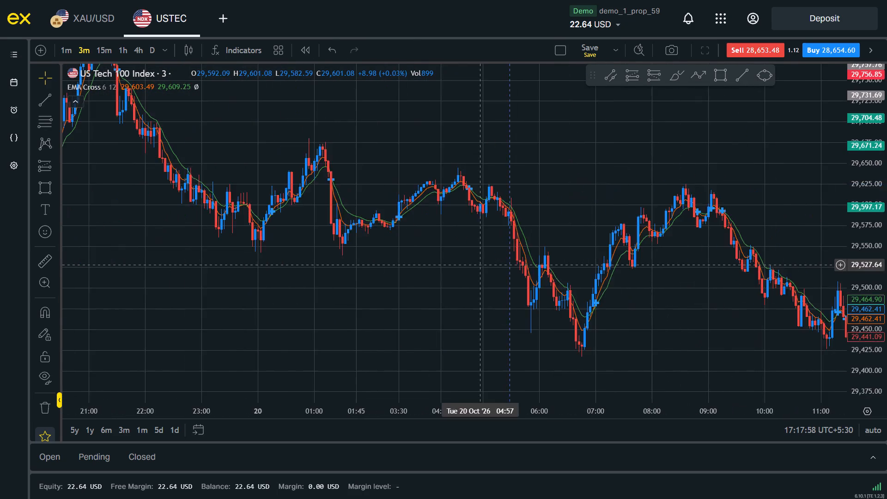
left_click_drag(0, 250, 7, 243)
left_click_drag(647, 283, 450, 168)
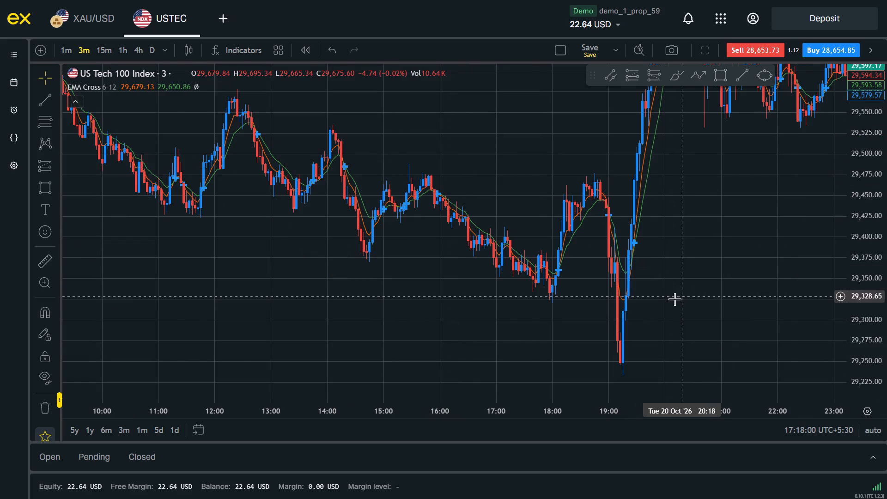
scroll(674, 299, "down", 6)
scroll(674, 299, "up", 6)
scroll(614, 349, "up", 2)
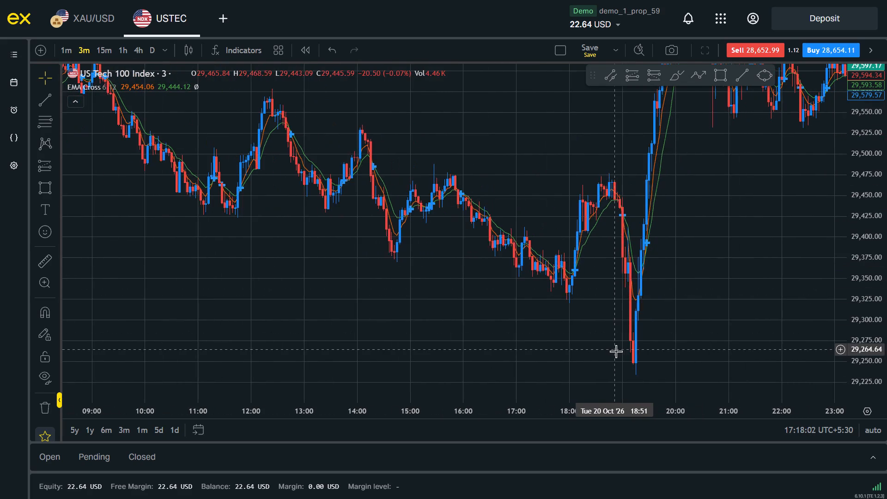
scroll(616, 351, "up", 5)
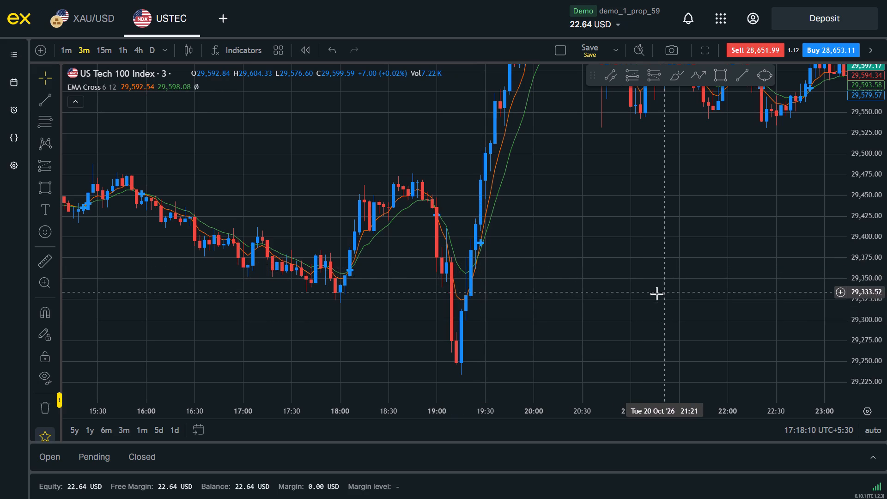
Circle the swing low around 19:15 on 20 October with an ellipse, from about 29,383 down to below the low.
left_click_drag(652, 306, 619, 353)
left_click_drag(630, 314, 656, 227)
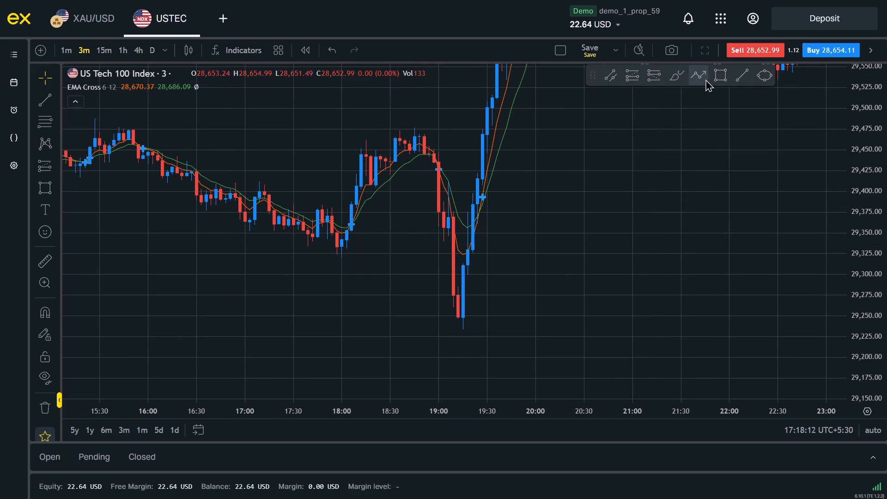
left_click(756, 81)
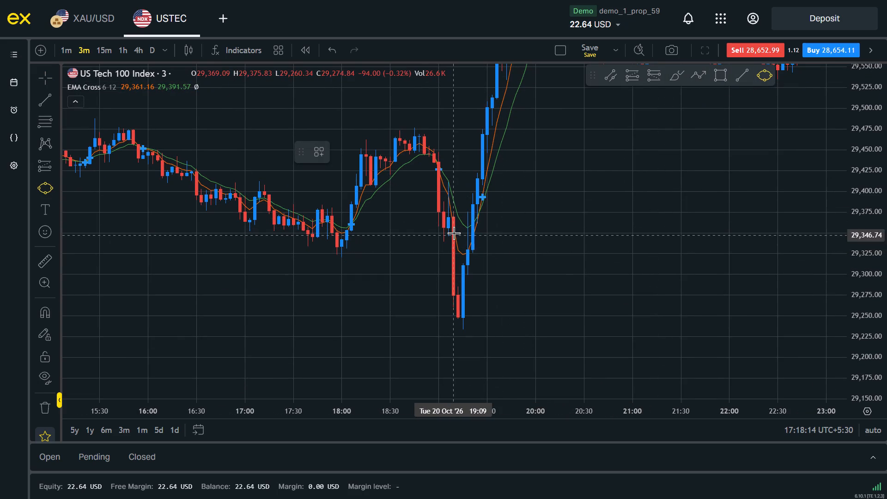
left_click(454, 233)
left_click(477, 298)
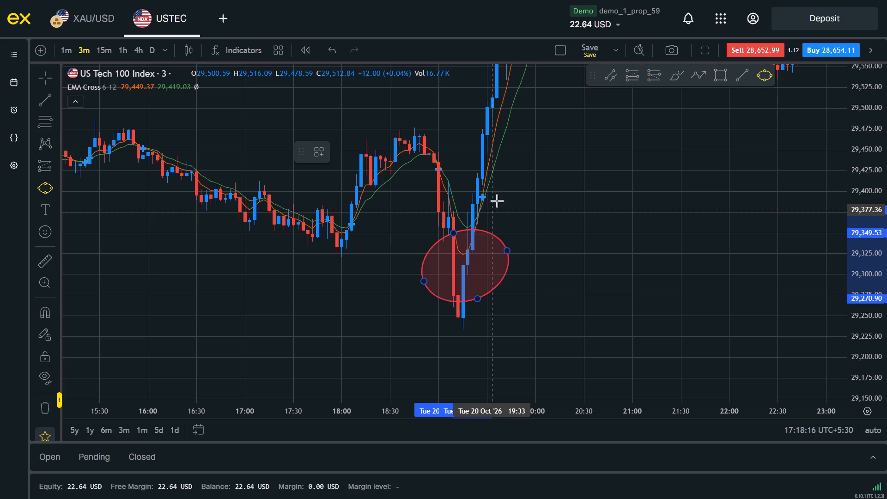
left_click(512, 196)
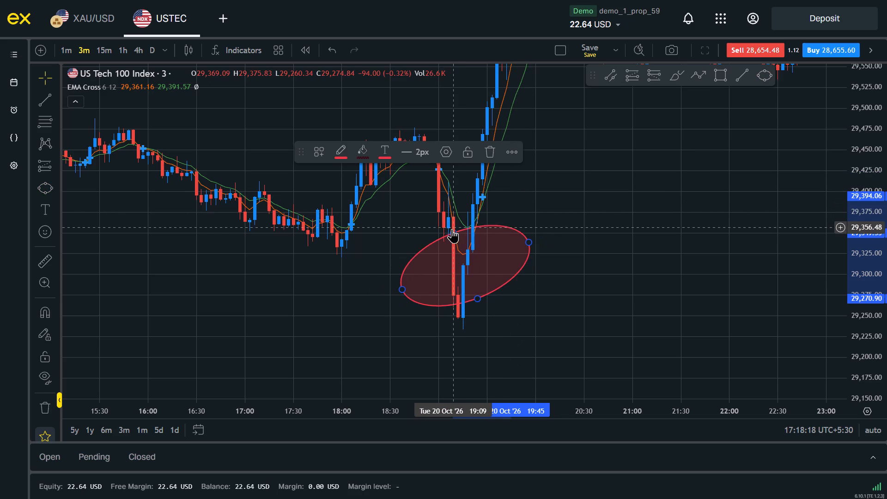
left_click_drag(452, 233, 456, 205)
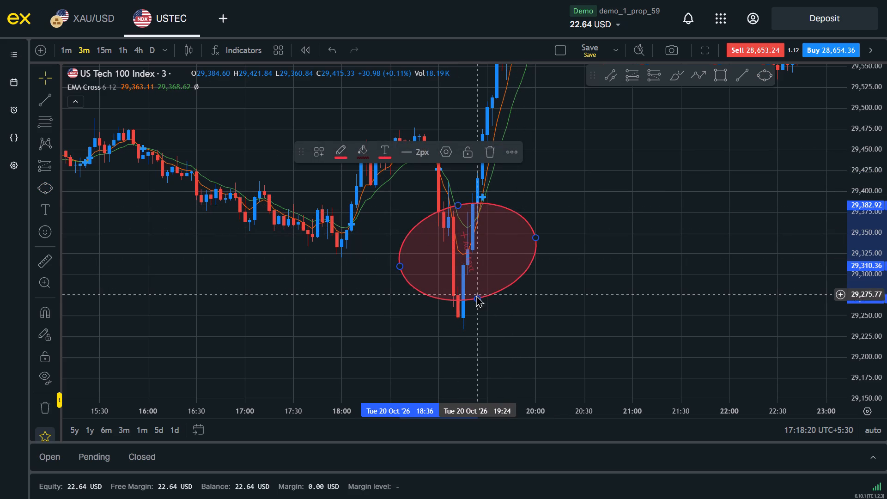
left_click_drag(476, 295, 477, 339)
left_click(634, 243)
Examine the price action and EMA crosses from the evening of 20 October into early 21 October.
left_click_drag(646, 165, 582, 403)
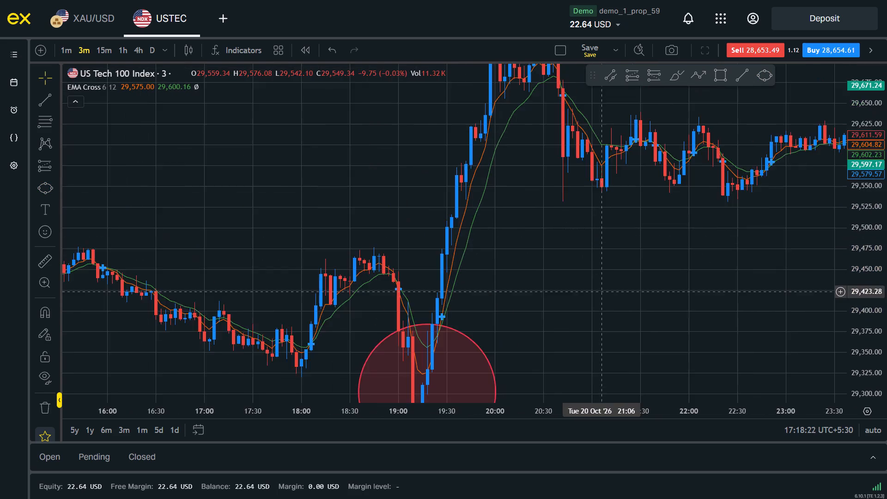
left_click_drag(582, 403, 582, 405)
left_click(626, 158)
scroll(627, 158, "down", 7)
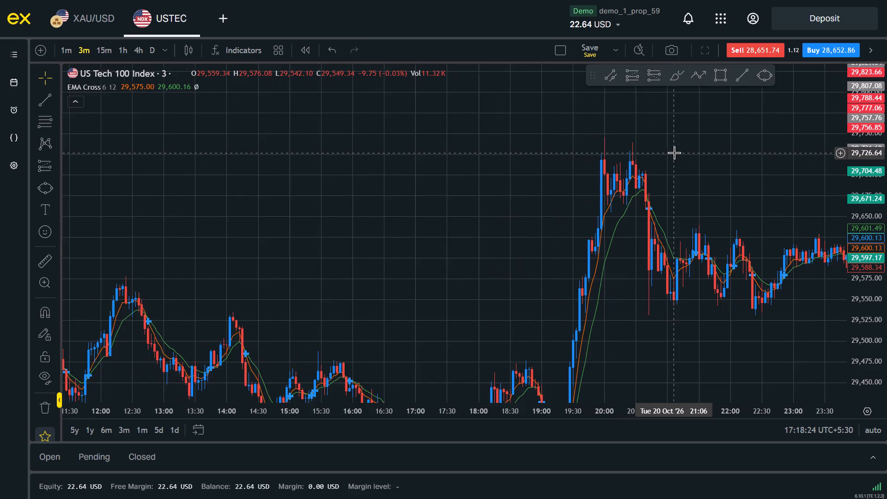
scroll(674, 152, "down", 2)
scroll(760, 165, "down", 12)
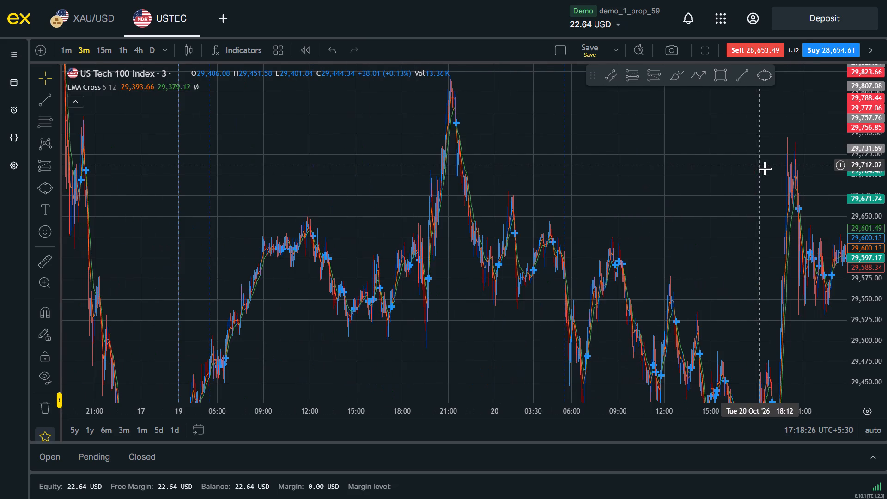
scroll(774, 177, "up", 20)
scroll(774, 177, "up", 6)
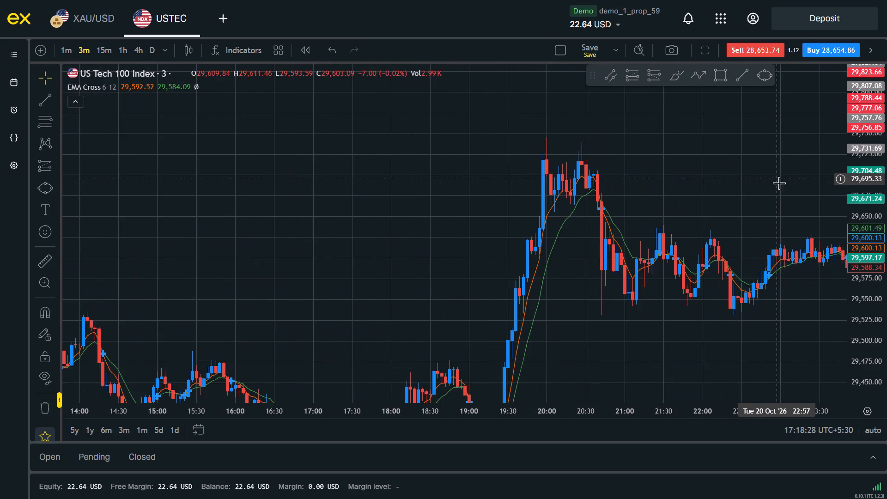
left_click_drag(784, 187, 288, 140)
left_click_drag(886, 265, 886, 149)
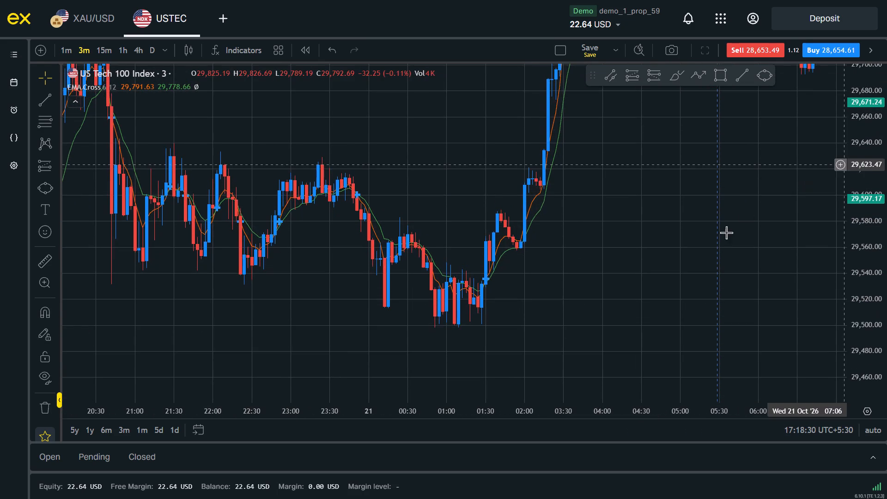
scroll(725, 236, "down", 5)
scroll(734, 279, "up", 2)
Draw a thin rectangle zone at about 29,540 to 29,546, from about 19:33 on 20 October to 03:30 on 21 October.
left_click_drag(646, 276, 744, 262)
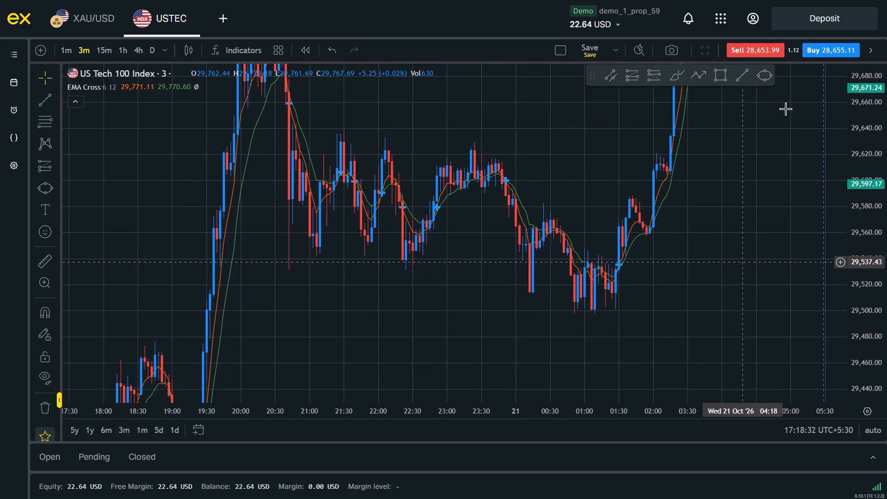
left_click(716, 73)
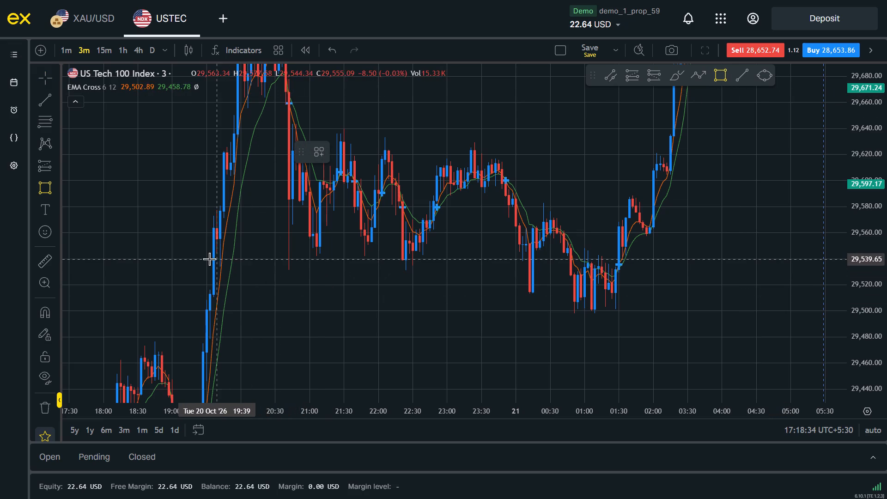
left_click(209, 259)
left_click(689, 250)
left_click(651, 347)
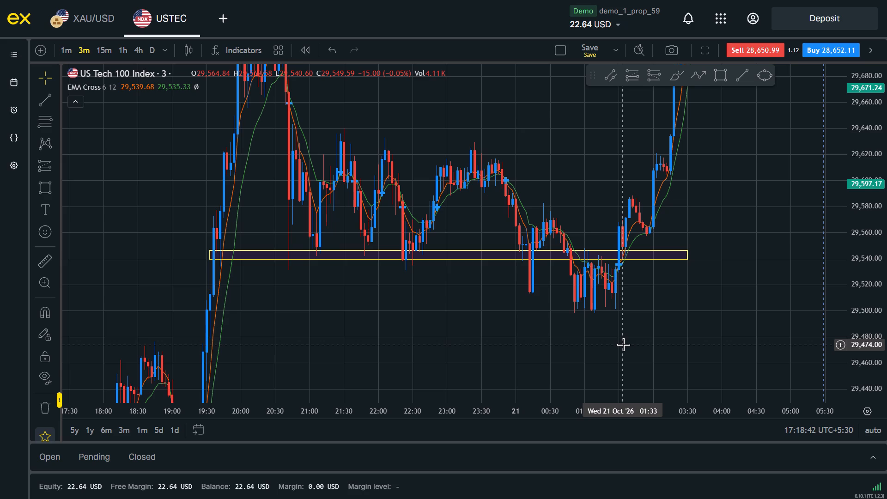
scroll(623, 344, "up", 1)
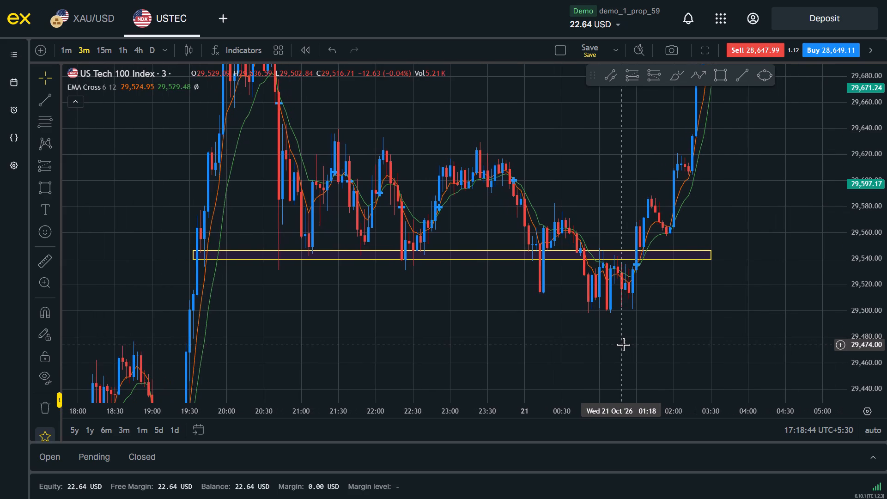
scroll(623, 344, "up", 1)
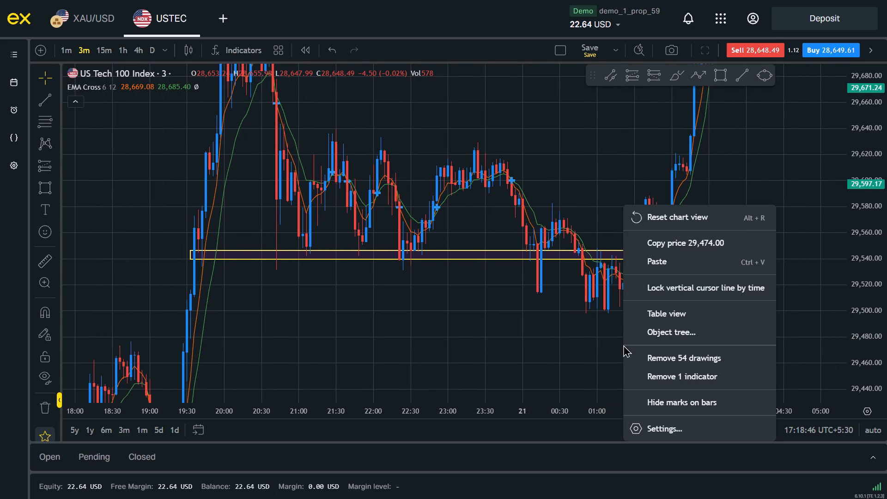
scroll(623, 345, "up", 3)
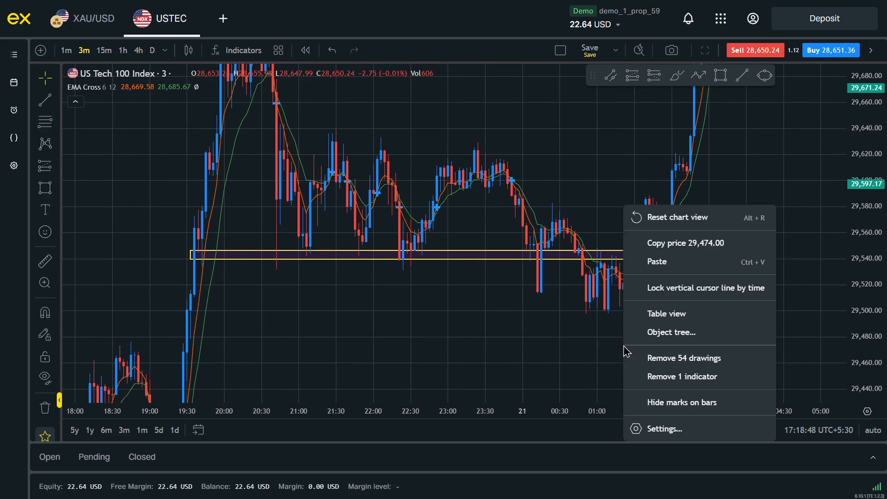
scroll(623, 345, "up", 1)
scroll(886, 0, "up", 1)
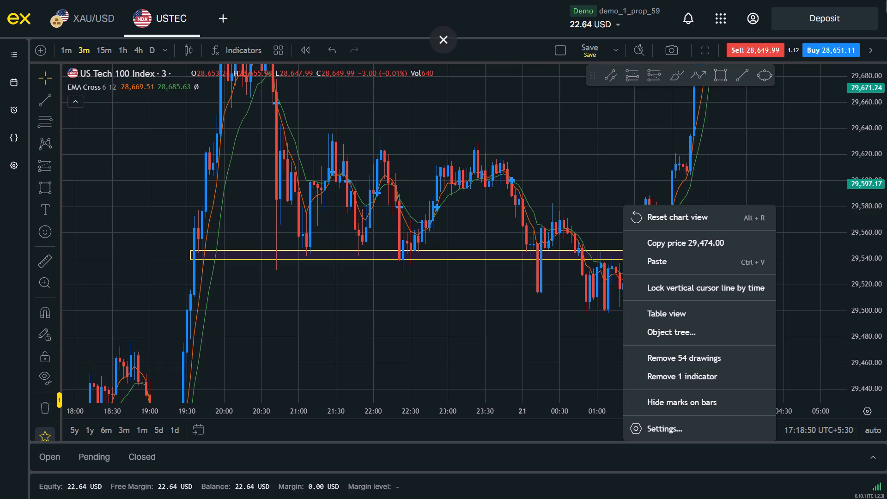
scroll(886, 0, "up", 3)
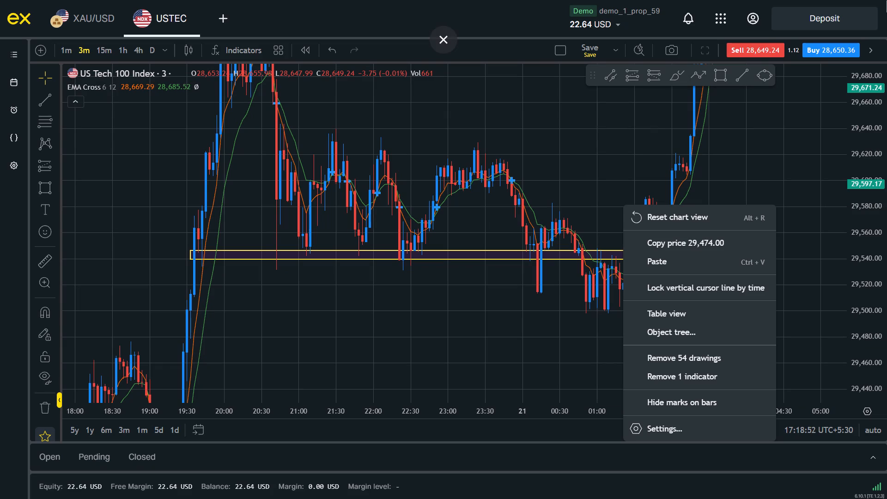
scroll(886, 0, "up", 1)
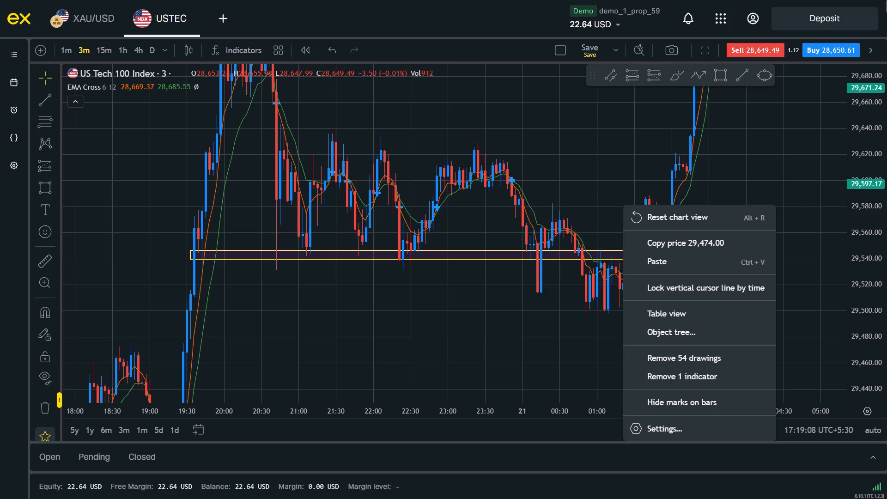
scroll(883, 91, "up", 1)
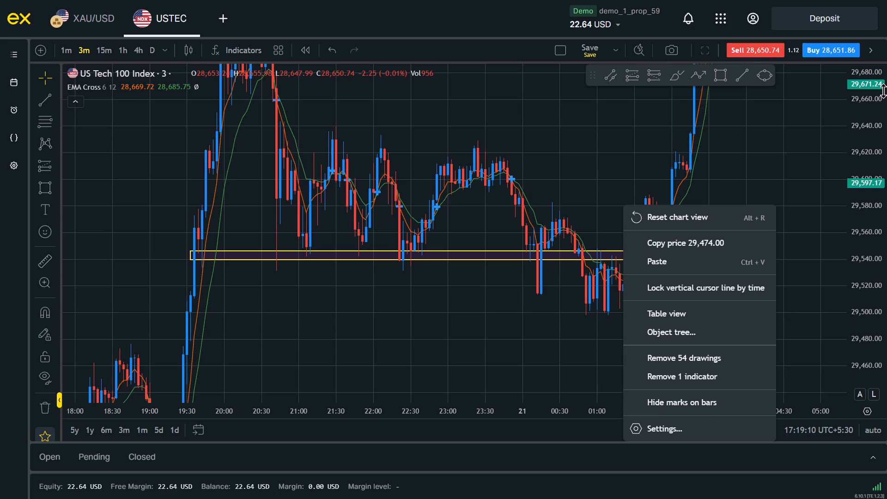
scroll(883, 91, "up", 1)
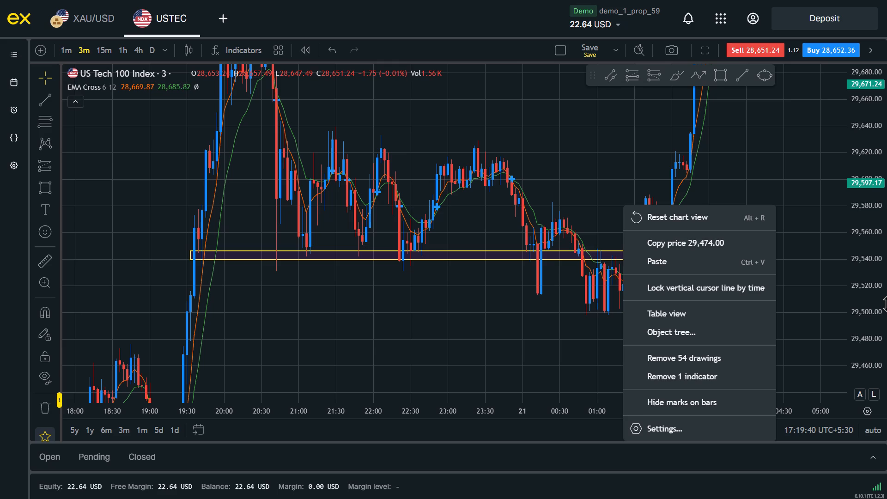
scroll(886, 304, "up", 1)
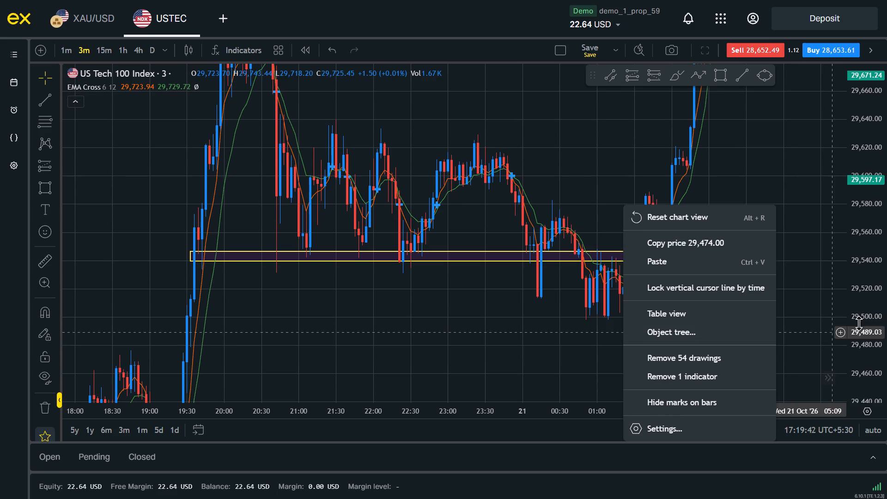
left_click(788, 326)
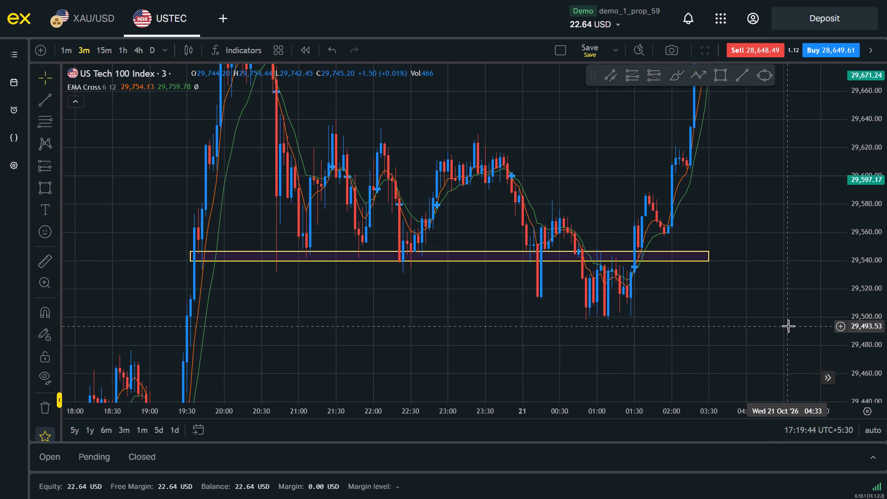
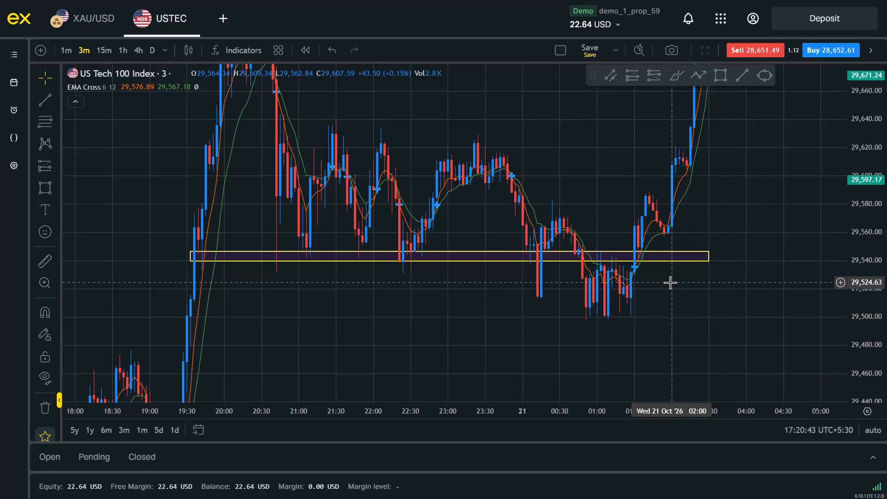
Examine how price and the EMA crosses behave around the 29,540 zone from 22:00 on 20 October to 03:30 on 21 October.
scroll(670, 282, "up", 2)
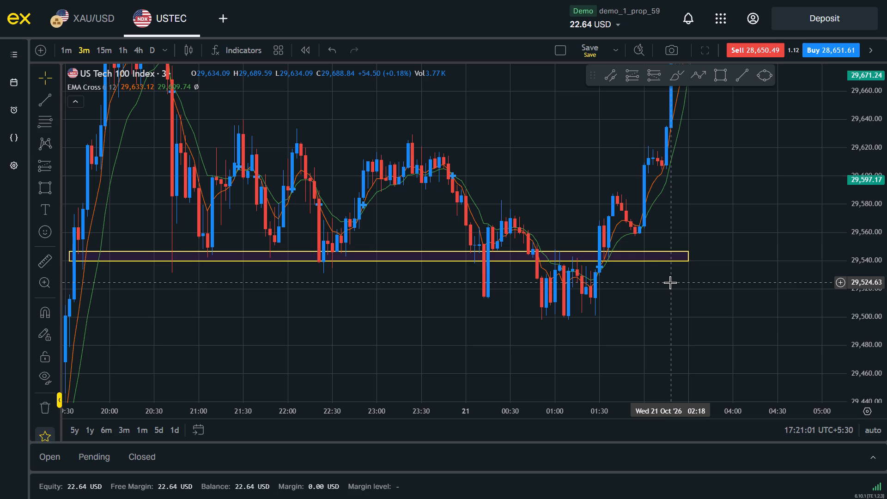
scroll(670, 282, "up", 1)
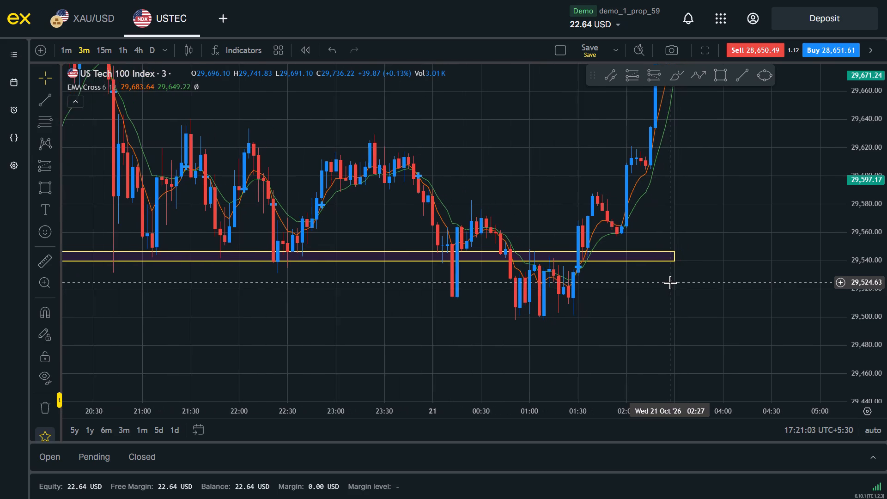
scroll(670, 282, "up", 1)
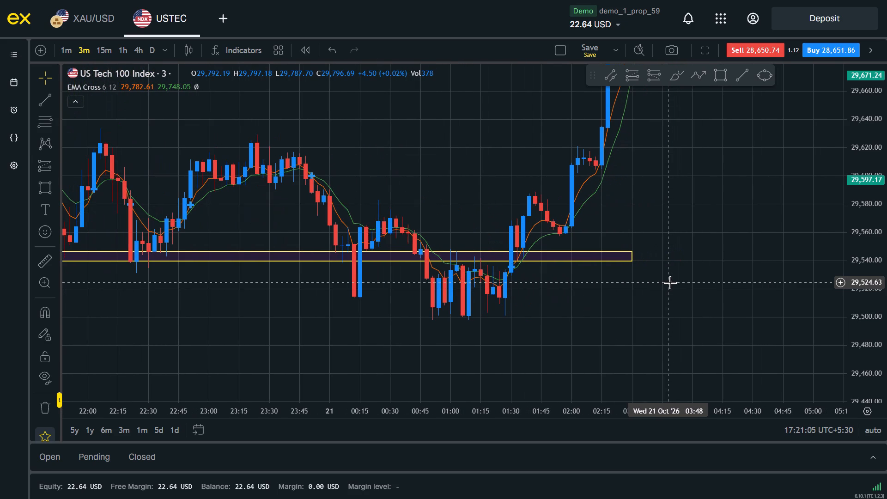
scroll(670, 282, "down", 2)
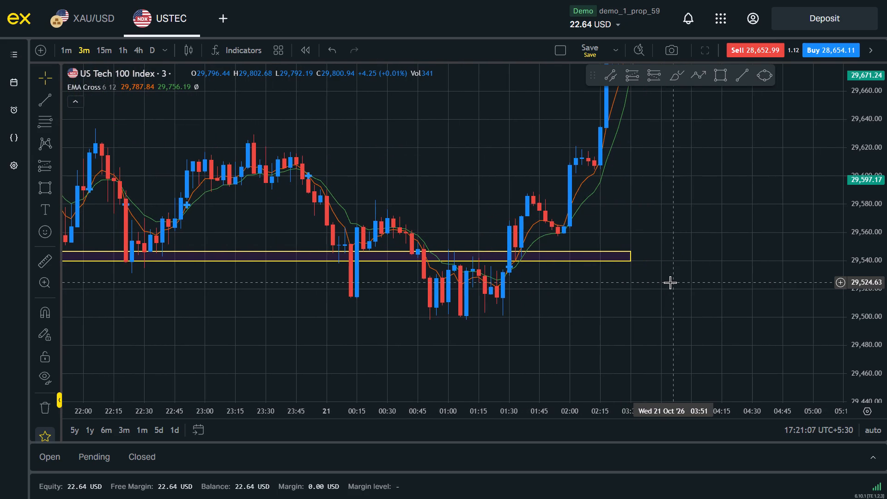
scroll(670, 282, "down", 2)
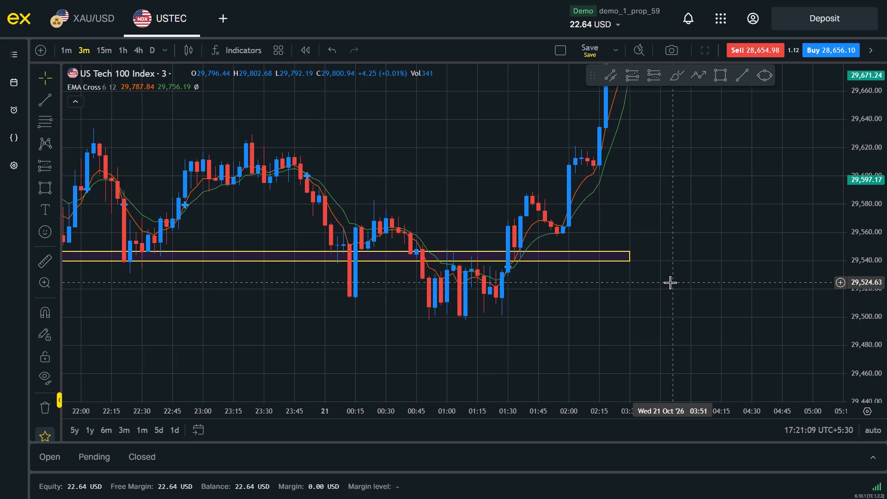
scroll(670, 282, "down", 1)
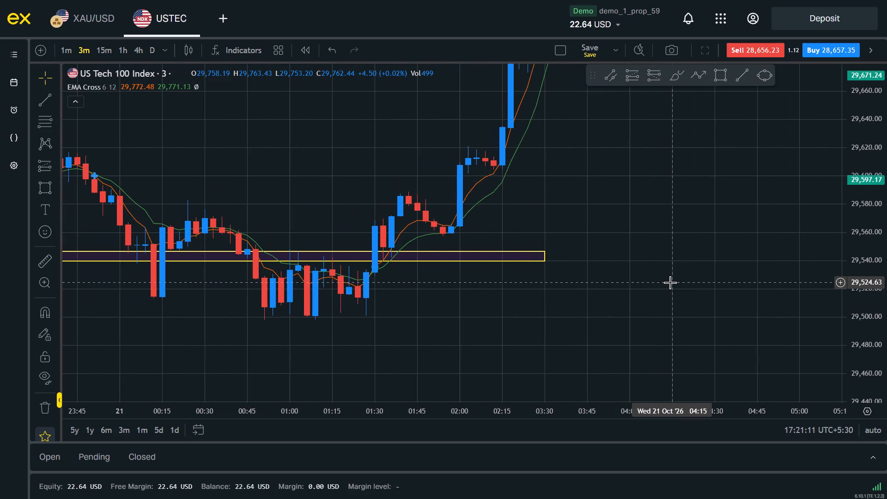
scroll(670, 282, "down", 2)
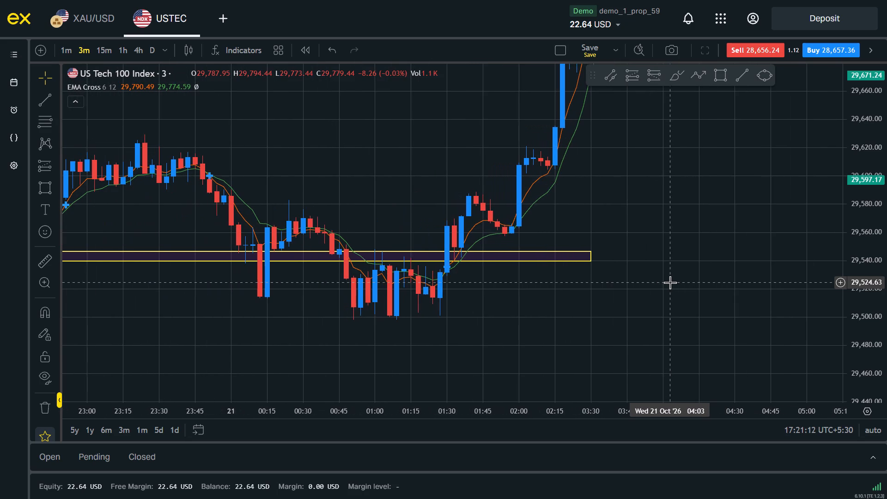
scroll(670, 282, "down", 1)
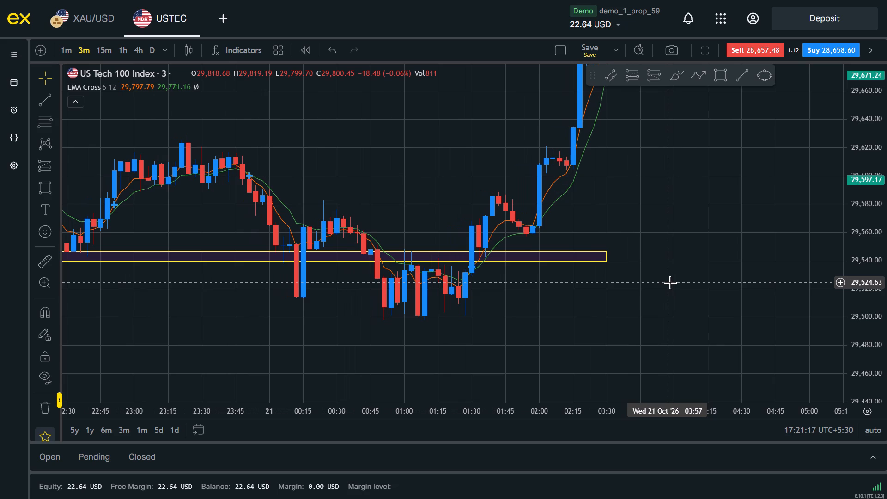
scroll(670, 282, "down", 1)
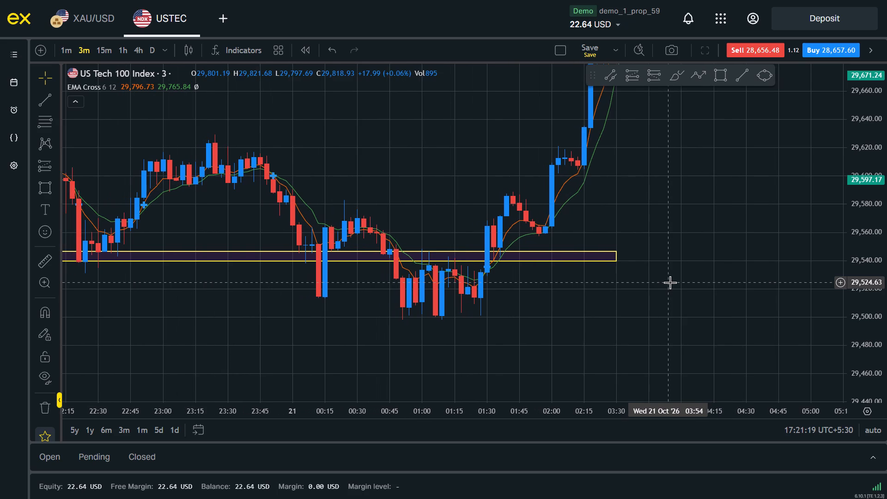
scroll(670, 282, "down", 2)
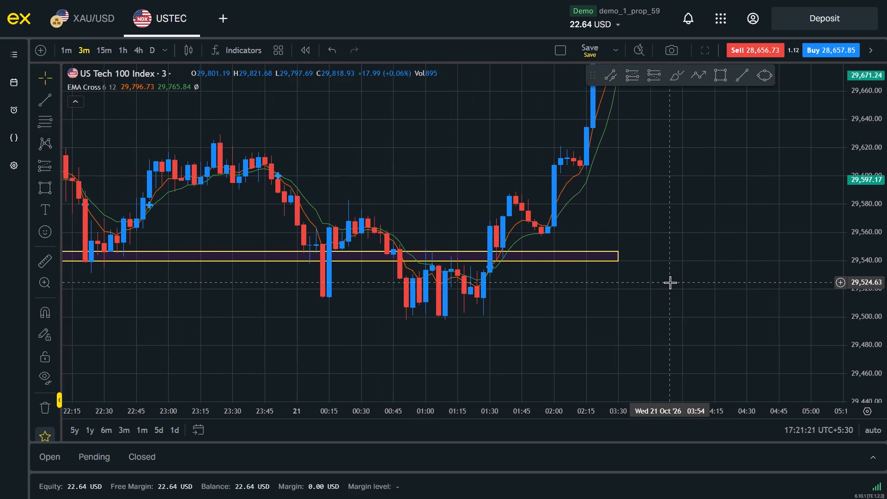
scroll(670, 282, "down", 1)
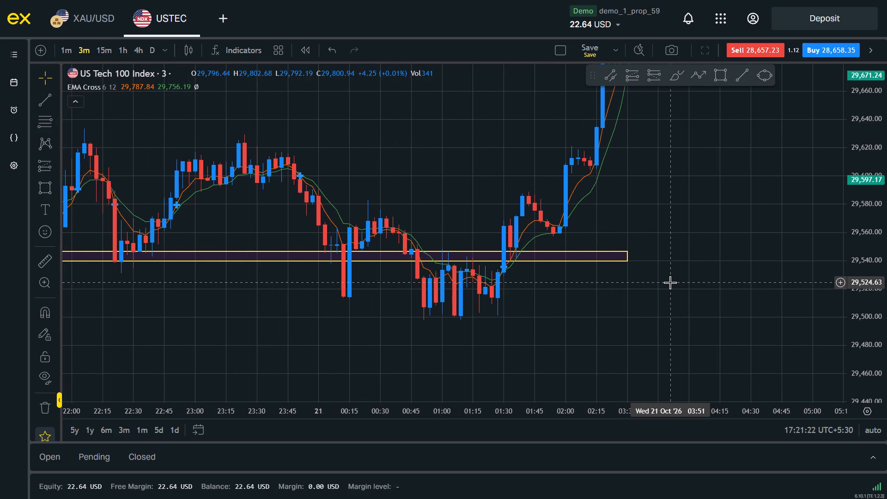
scroll(670, 282, "down", 3)
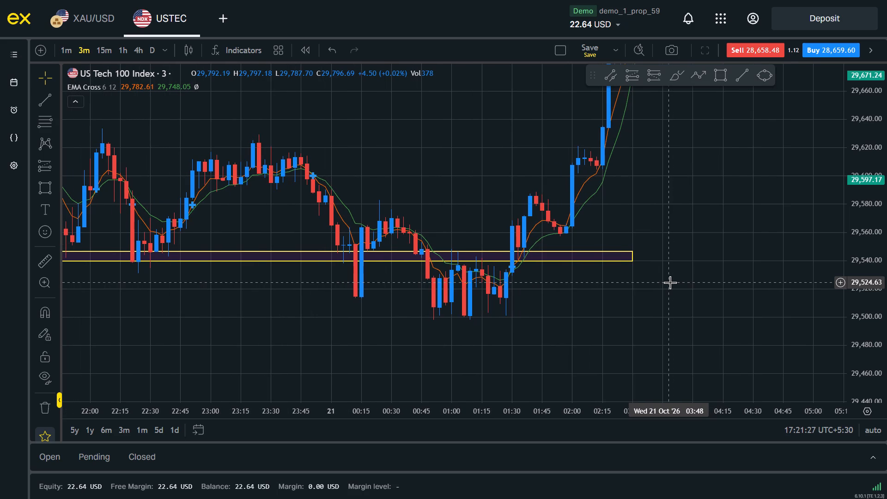
scroll(670, 282, "down", 3)
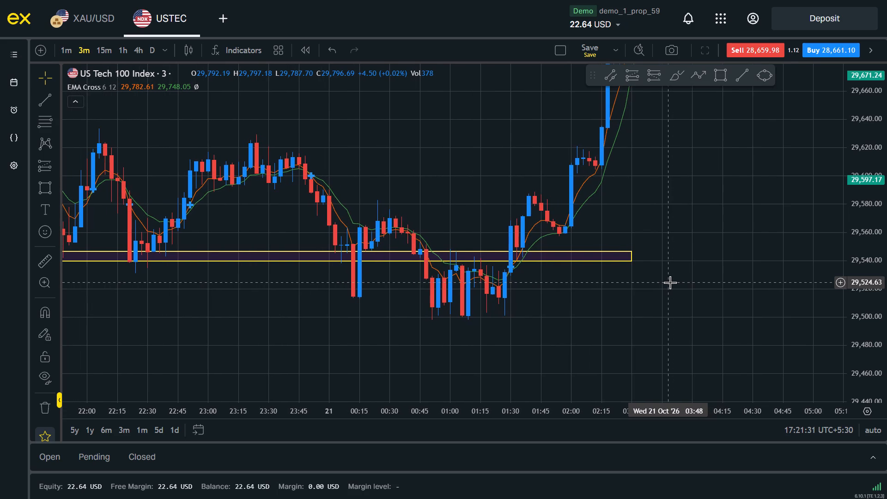
scroll(670, 282, "down", 1)
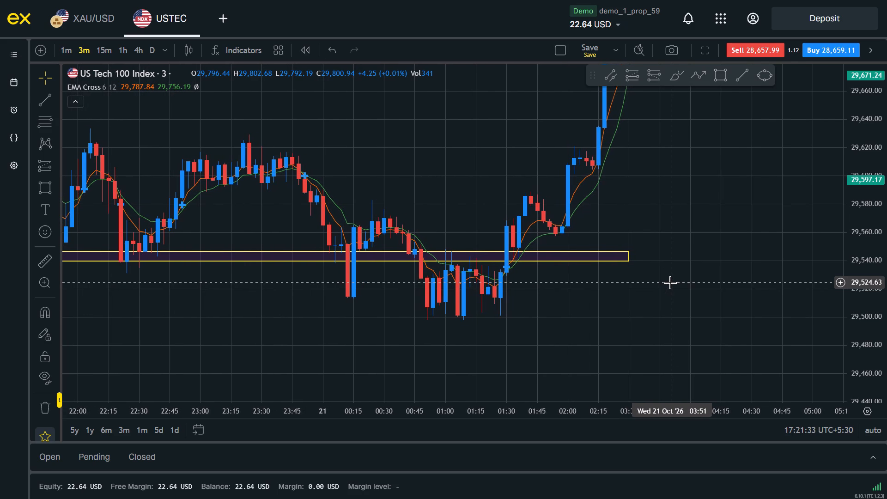
scroll(670, 282, "down", 1)
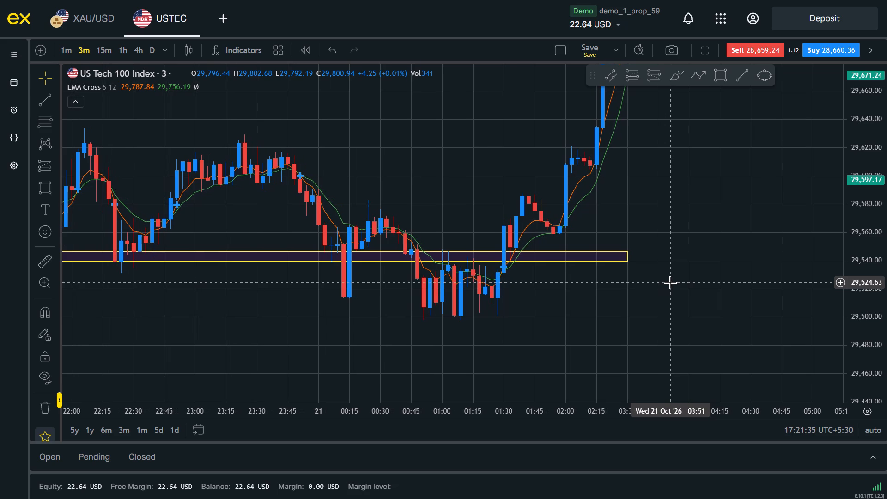
scroll(670, 282, "down", 1)
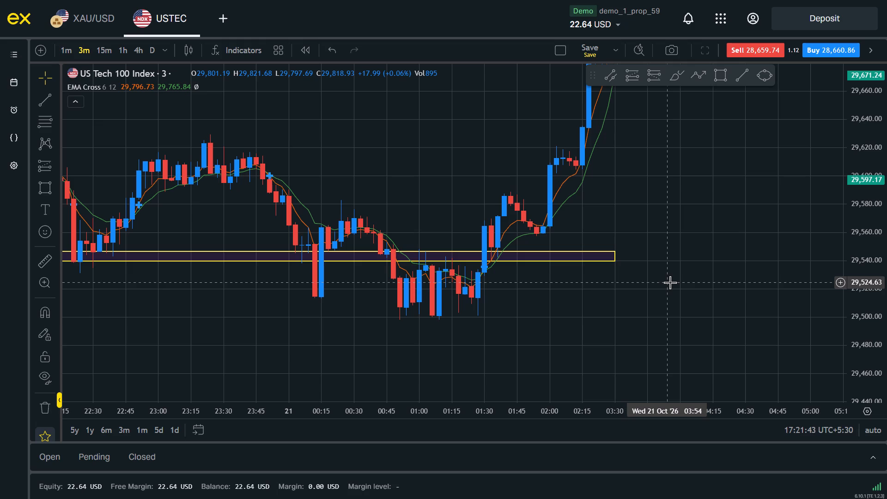
scroll(670, 282, "up", 1)
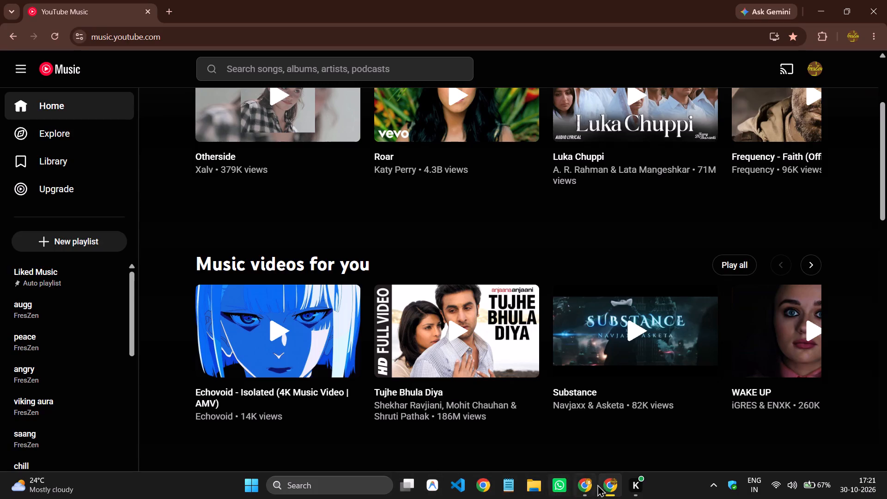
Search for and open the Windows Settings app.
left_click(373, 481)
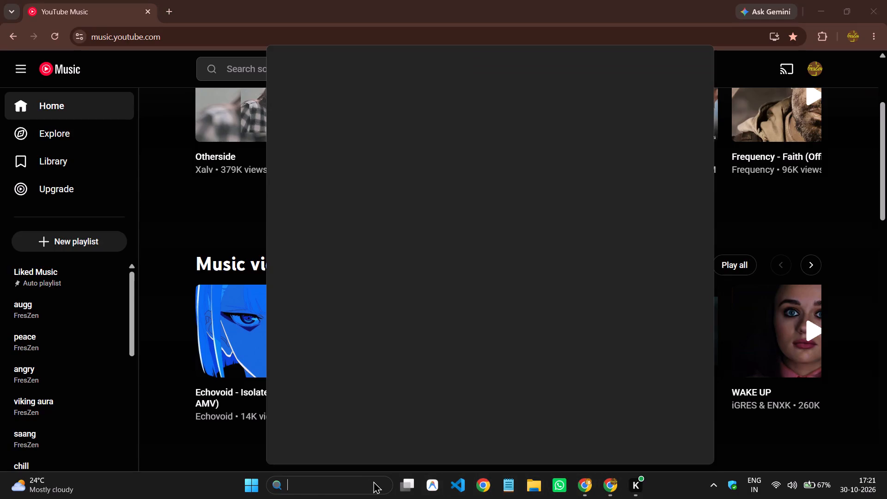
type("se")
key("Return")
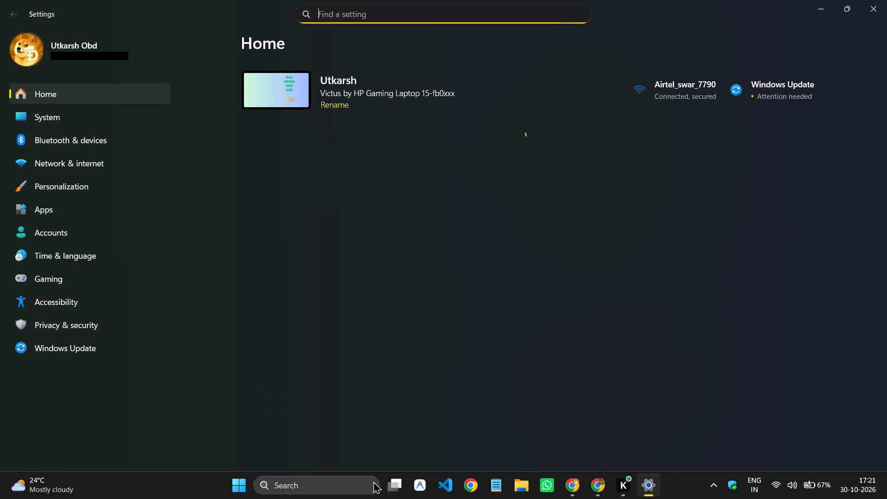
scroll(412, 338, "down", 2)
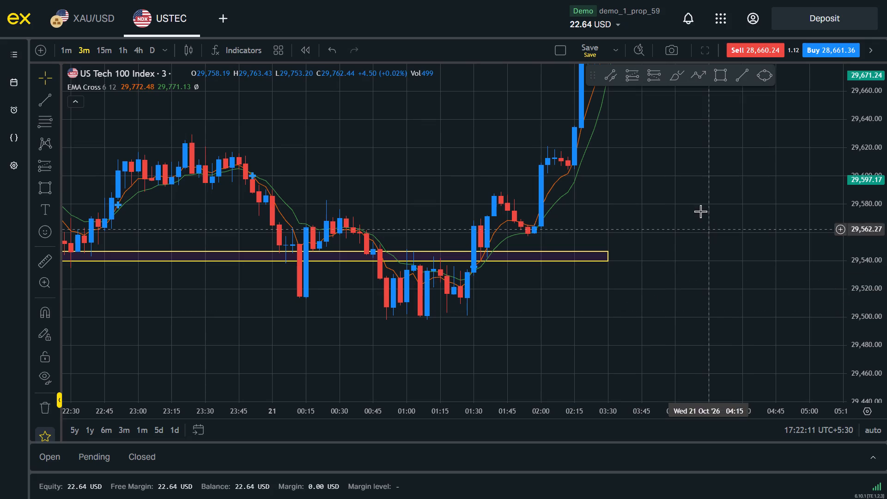
Draw a thin rectangle zone across the swing highs at about 29,833 to 29,838, from about 05:54 to 09:36 on 21 October.
left_click_drag(636, 188, 603, 338)
left_click_drag(639, 187, 278, 401)
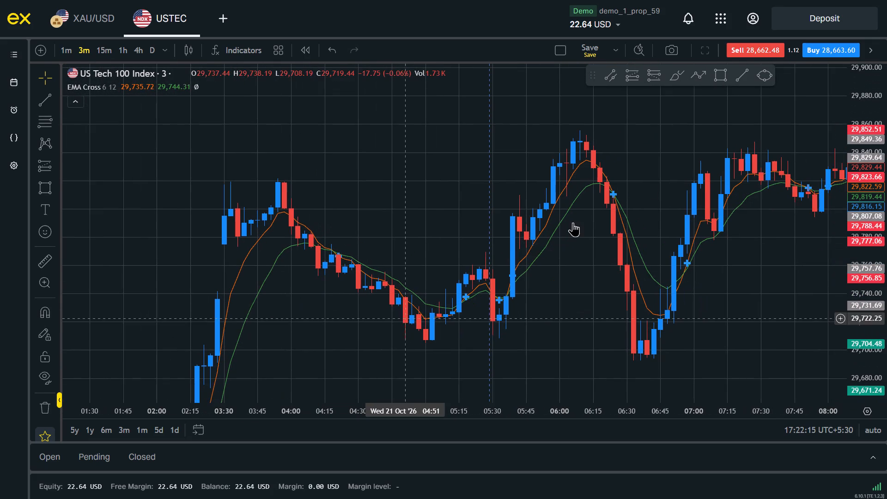
left_click_drag(726, 153, 522, 189)
scroll(522, 188, "down", 2)
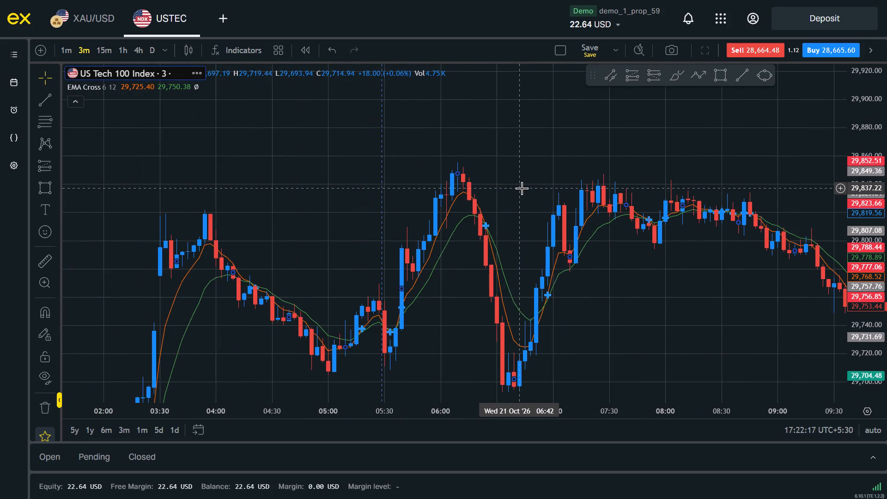
scroll(522, 188, "down", 1)
left_click_drag(760, 184, 592, 154)
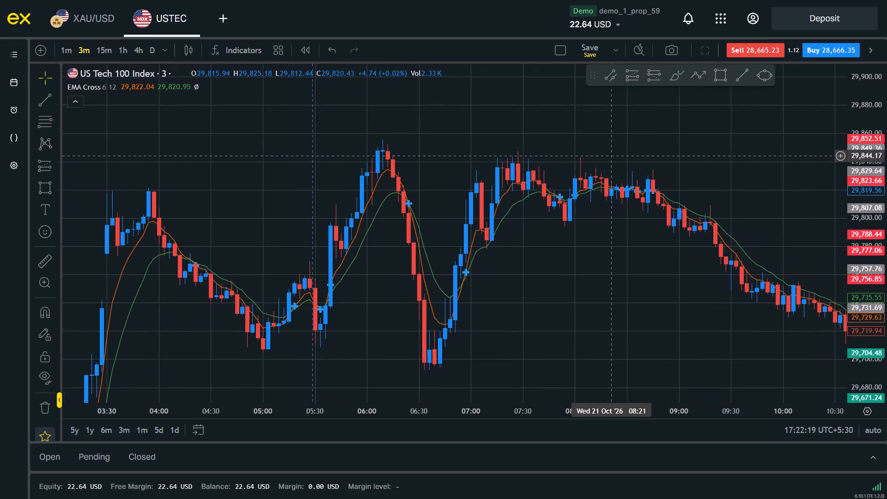
left_click_drag(592, 154, 588, 153)
left_click(717, 76)
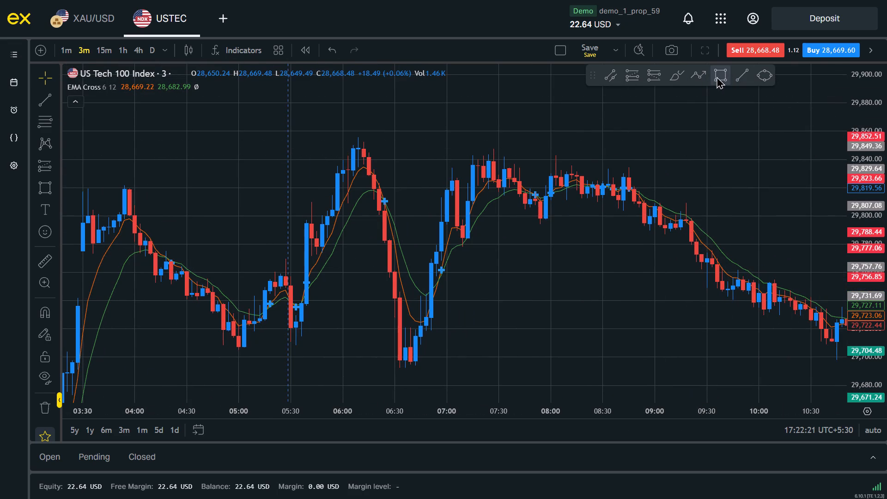
scroll(685, 177, "down", 1)
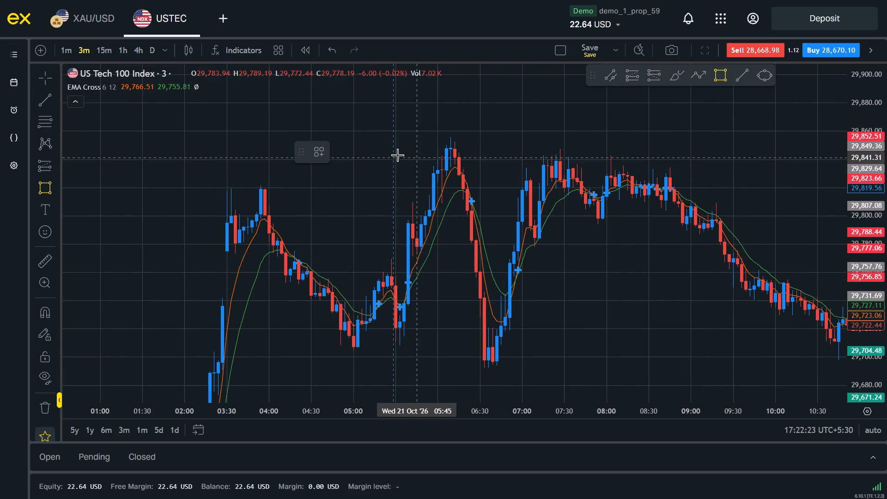
left_click(430, 162)
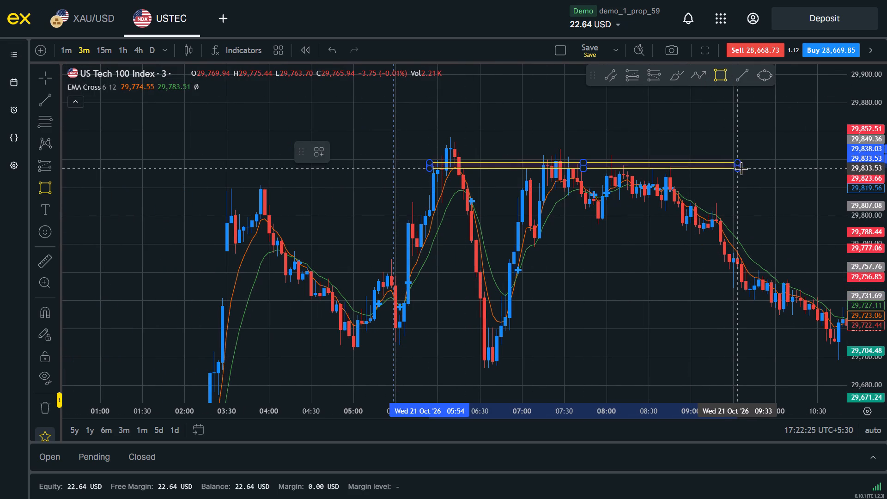
left_click(741, 170)
left_click_drag(886, 310, 878, 195)
left_click(639, 311)
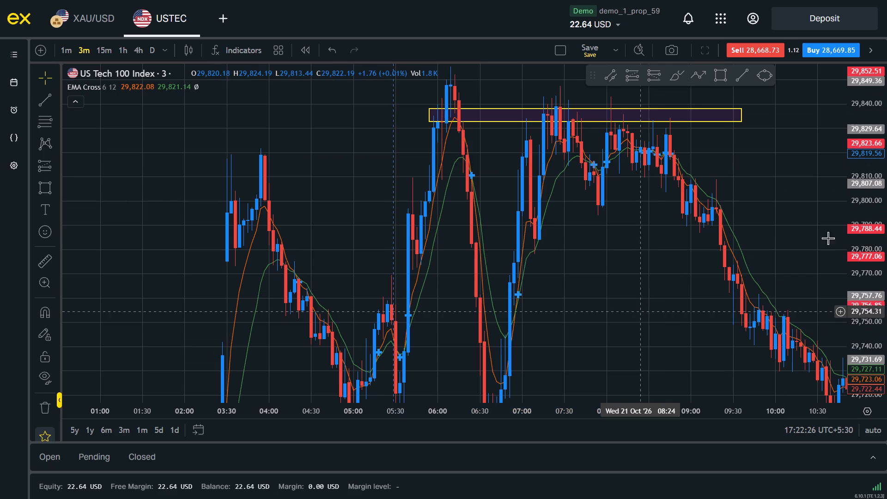
Examine the price action and EMA crosses around the 29,833 to 29,838 zone and on towards 15:00 on 21 October.
left_click_drag(881, 210, 885, 271)
scroll(687, 263, "up", 2)
left_click_drag(886, 294, 886, 207)
left_click_drag(755, 225, 728, 291)
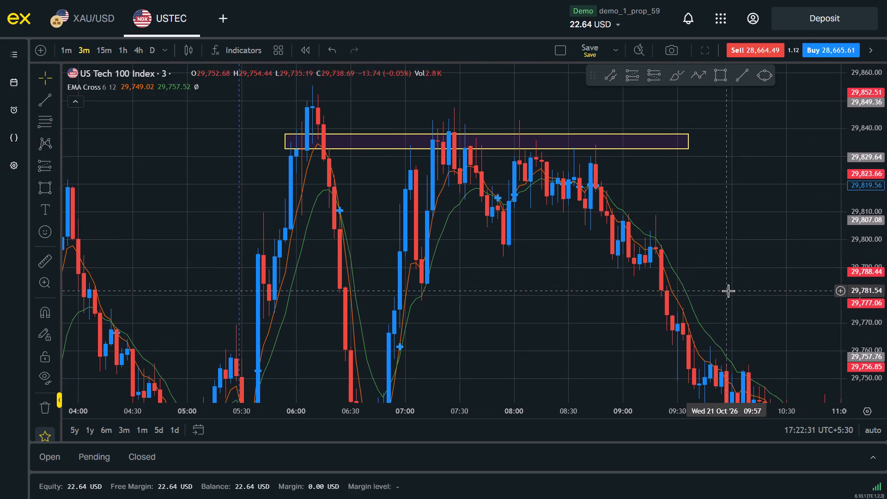
scroll(757, 242, "down", 2)
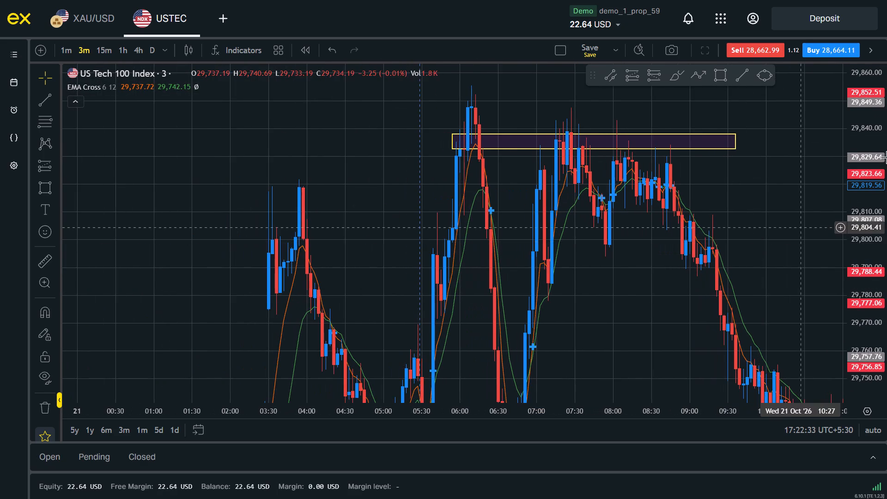
left_click_drag(886, 191, 886, 281)
left_click_drag(789, 265, 688, 237)
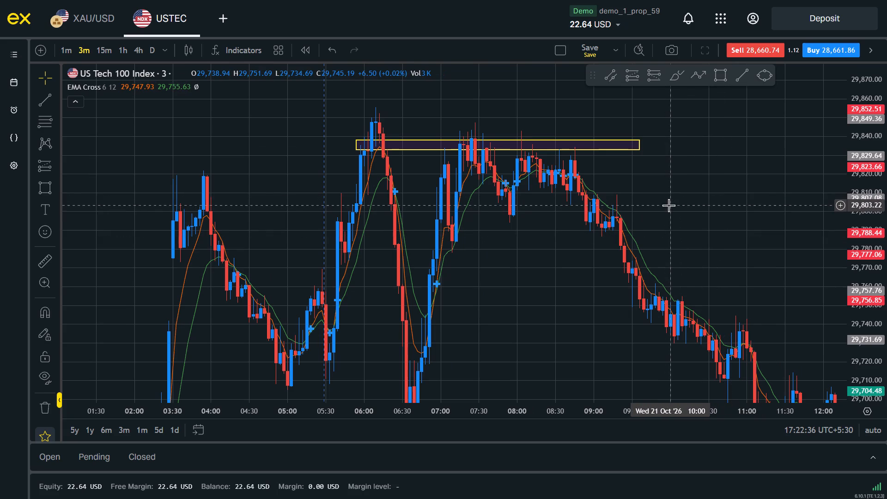
scroll(668, 205, "up", 2)
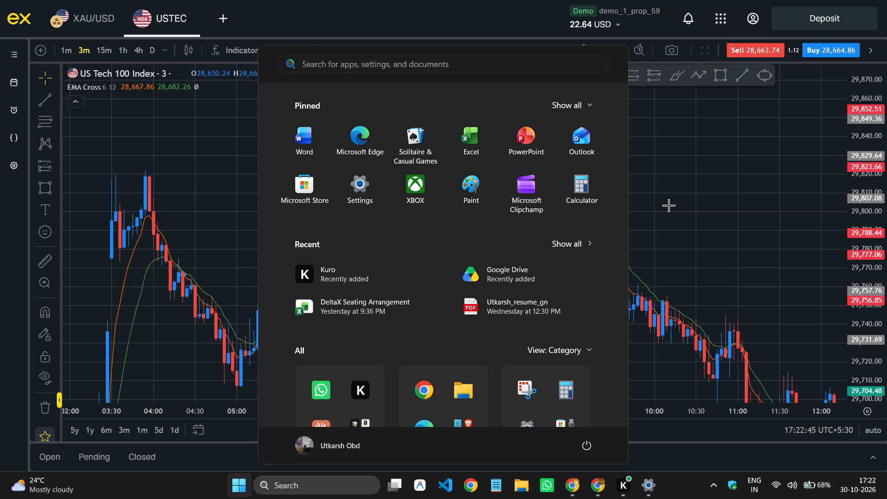
left_click(716, 215)
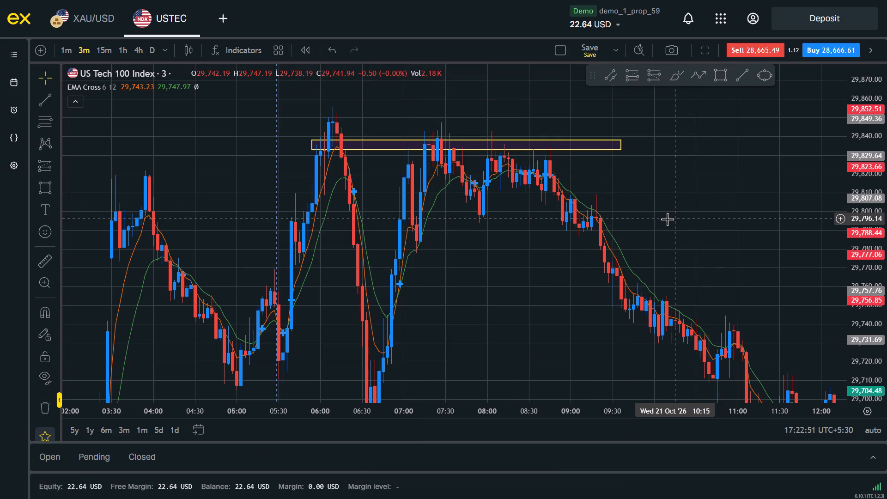
left_click_drag(828, 293, 550, 176)
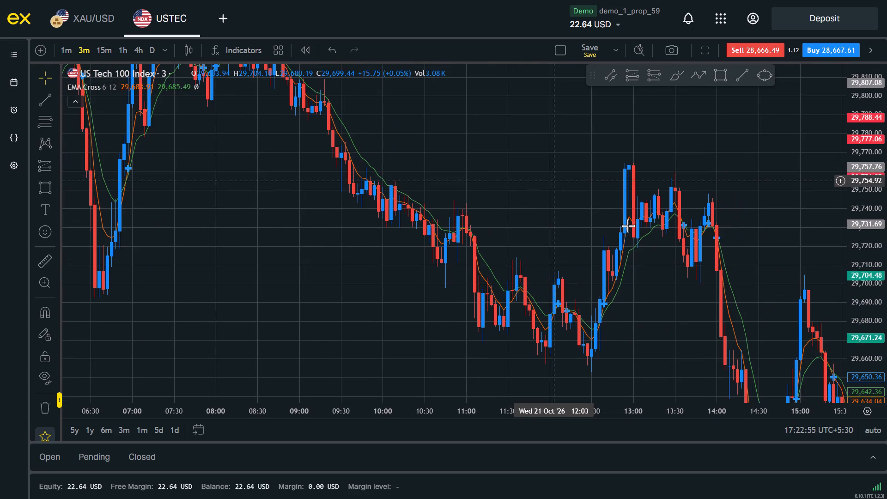
Place a short position at the bearish EMA cross at 14:00 on 21 October, entry about 29,729, stop about 29,743 and target about 29,627.
scroll(706, 277, "down", 3)
scroll(706, 277, "up", 2)
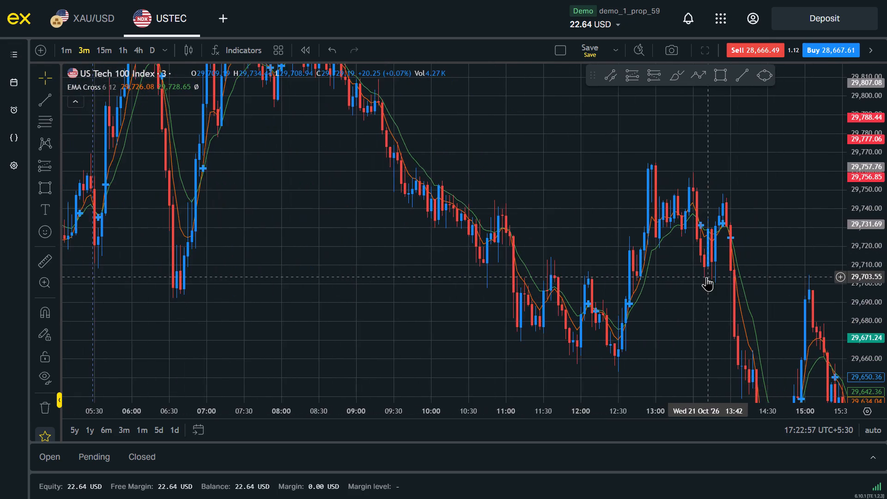
scroll(706, 277, "up", 2)
left_click_drag(654, 282, 608, 301)
left_click_drag(869, 295, 865, 271)
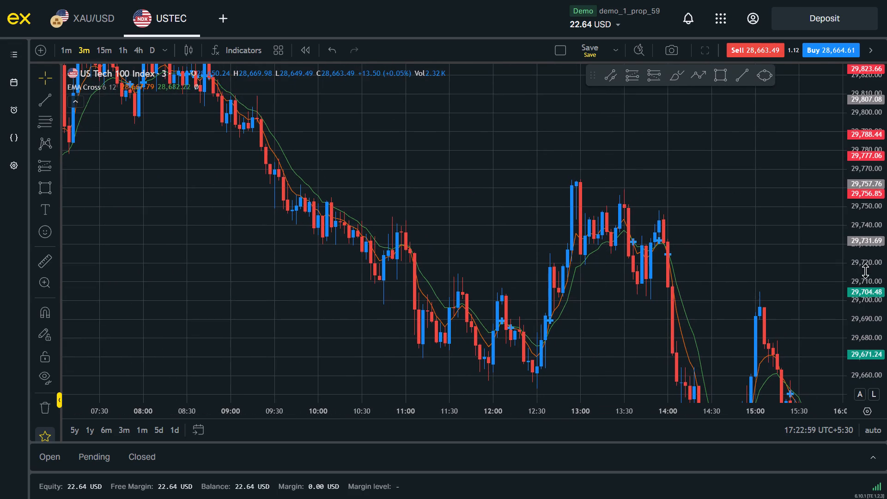
left_click_drag(865, 271, 862, 248)
scroll(759, 256, "up", 2)
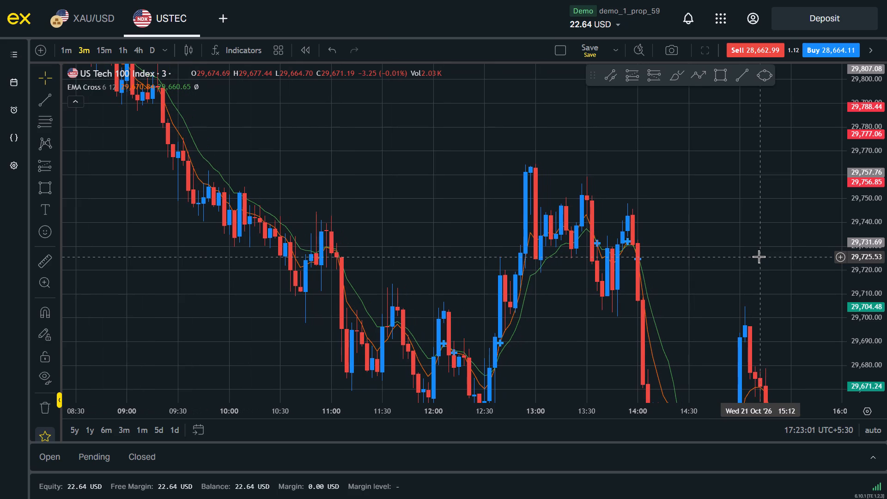
scroll(759, 256, "up", 1)
left_click(653, 79)
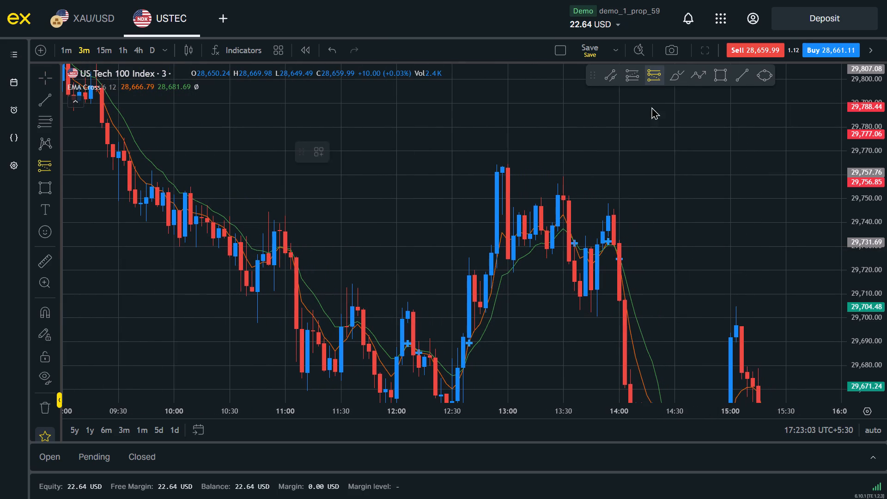
left_click(618, 249)
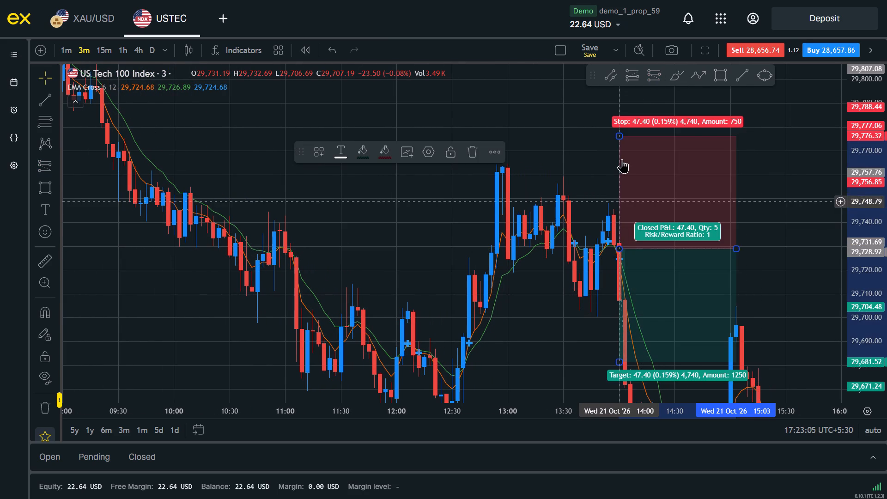
left_click_drag(620, 136, 641, 216)
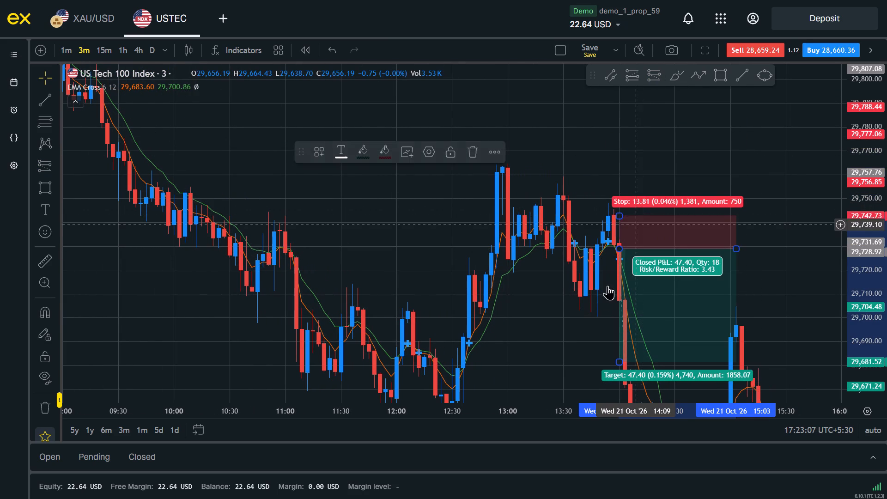
left_click_drag(589, 329, 585, 191)
left_click_drag(616, 256, 644, 386)
Examine the price action and EMA crosses around and after the 14:00 short position, on towards 22:00 on 21 October.
left_click_drag(548, 225, 574, 394)
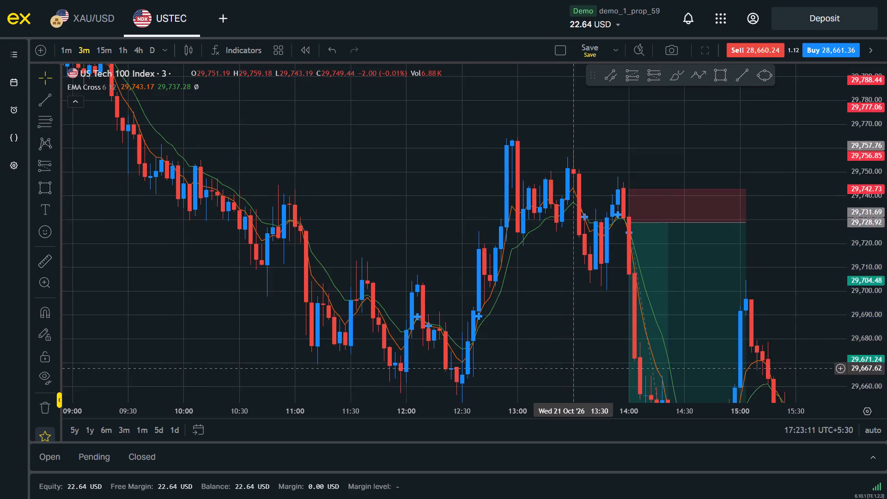
left_click_drag(574, 394, 573, 403)
left_click_drag(571, 353, 546, 311)
left_click_drag(580, 322, 389, 180)
left_click_drag(639, 233, 489, 164)
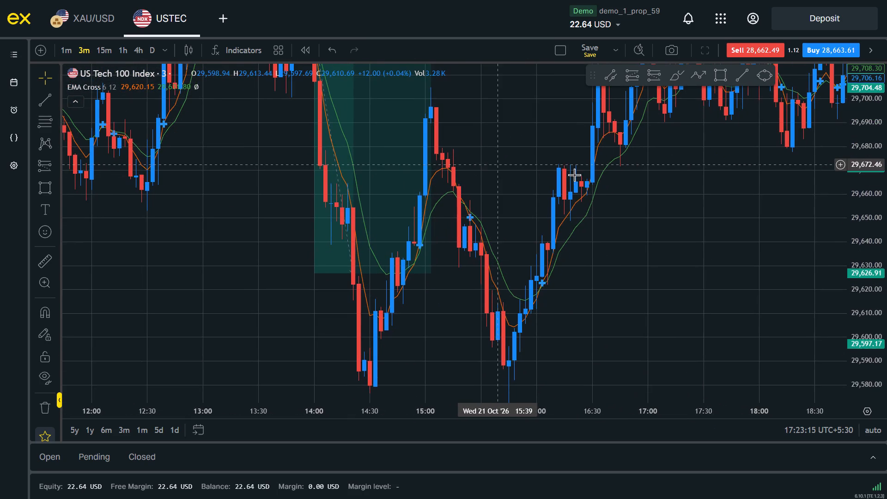
left_click_drag(627, 193, 560, 373)
left_click_drag(725, 186, 578, 199)
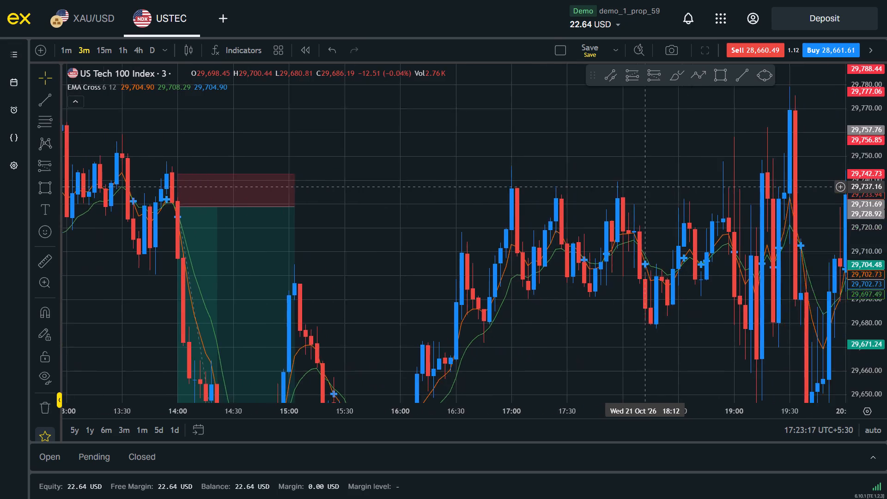
left_click_drag(578, 199, 397, 238)
left_click_drag(886, 196, 886, 306)
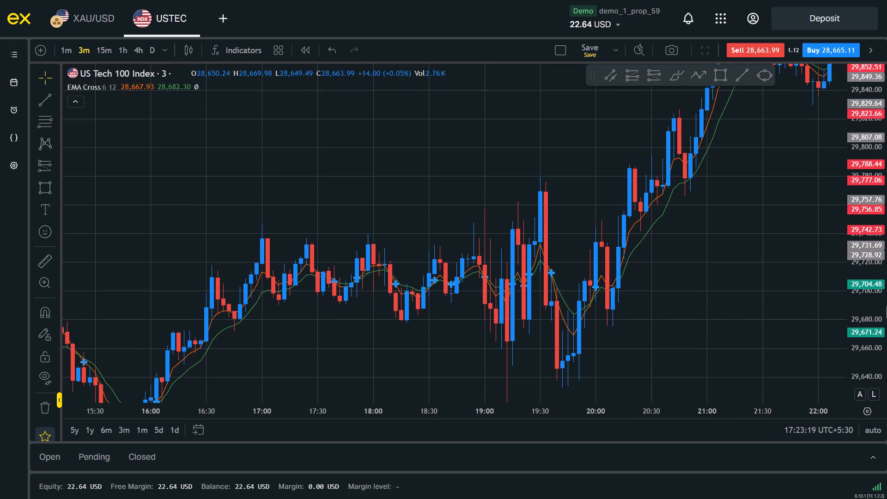
left_click_drag(660, 353, 694, 276)
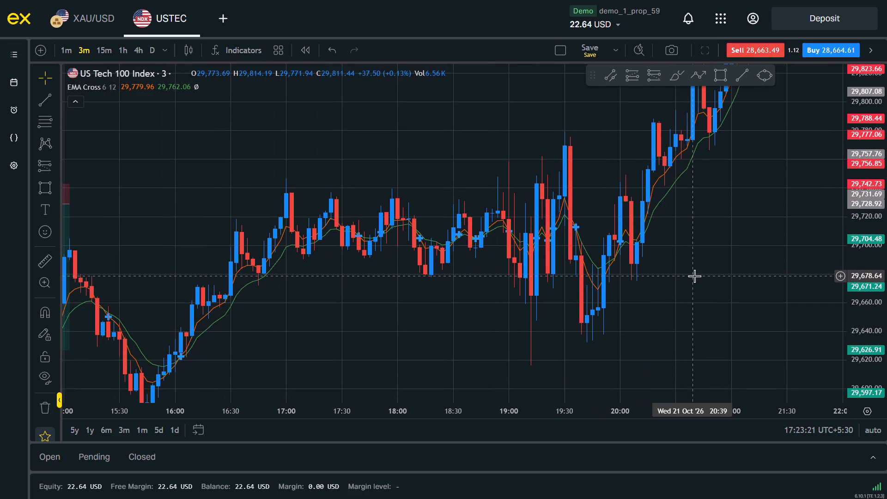
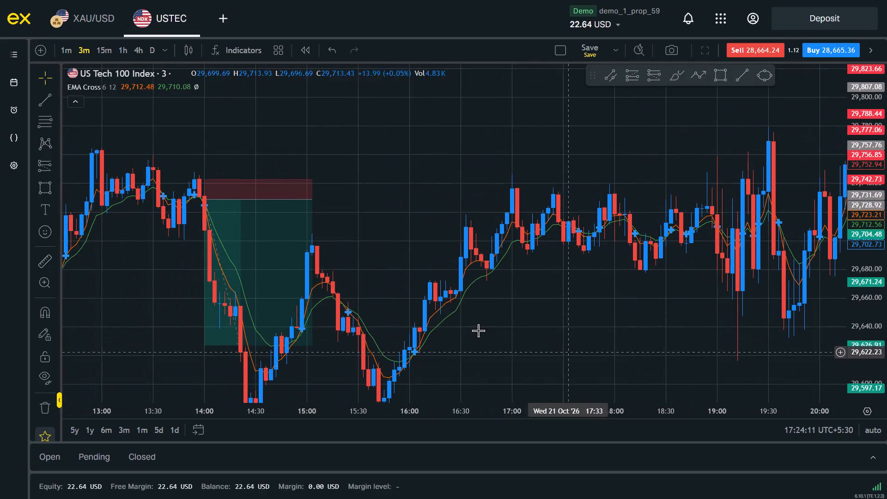
Extend the target of the 14:00 short position on 21 October down to about 29,584.
left_click_drag(423, 274, 499, 178)
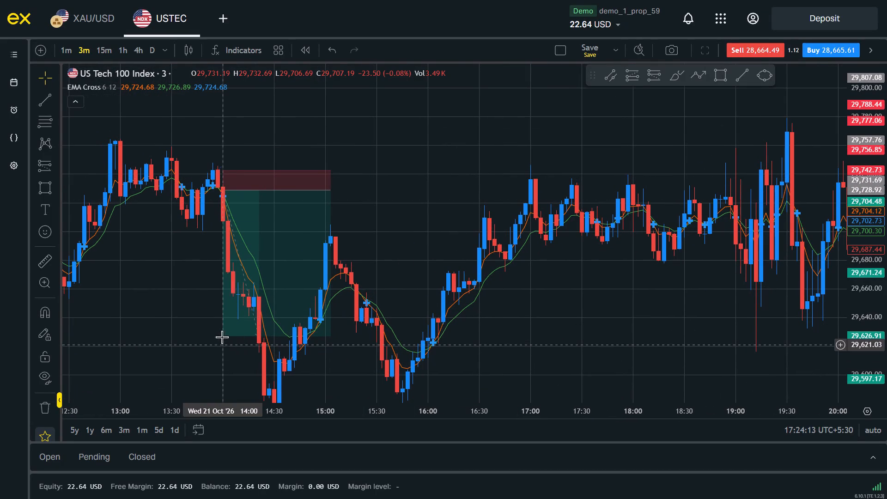
left_click_drag(222, 335, 243, 382)
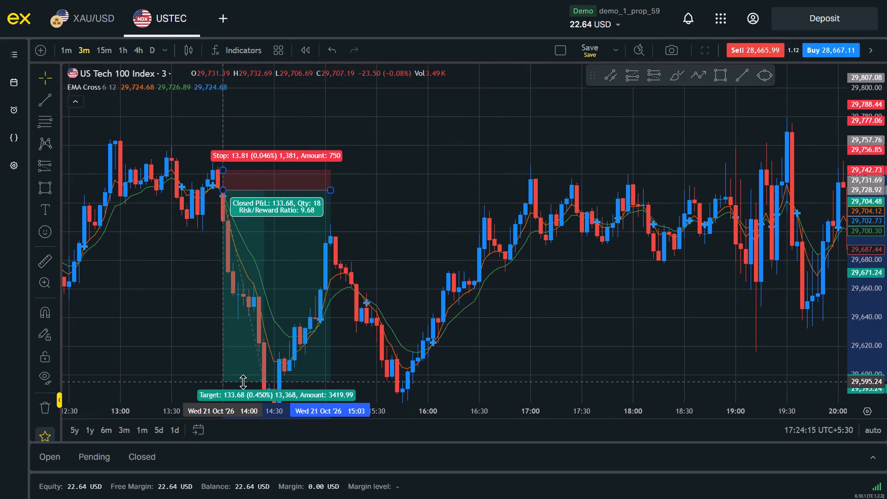
left_click_drag(243, 382, 214, 398)
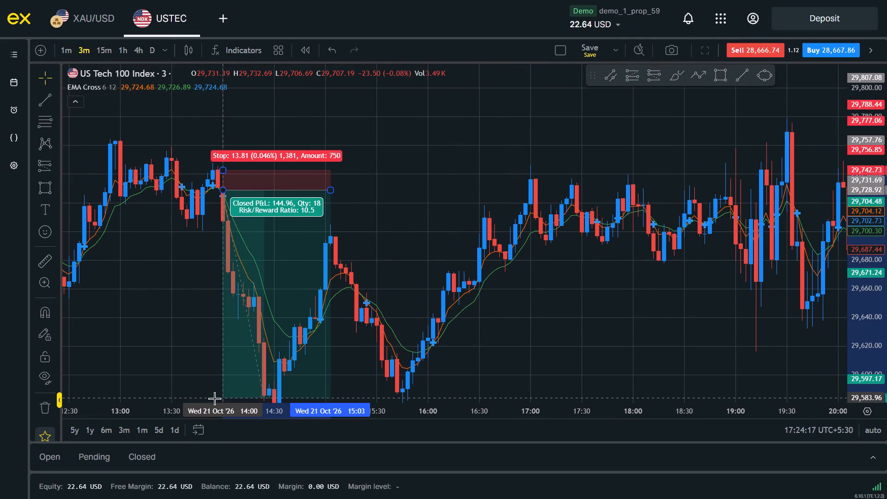
Examine the price action and EMA crosses around and after the 14:00 short position, on towards 22:00 on 21 October.
left_click_drag(177, 381, 220, 295)
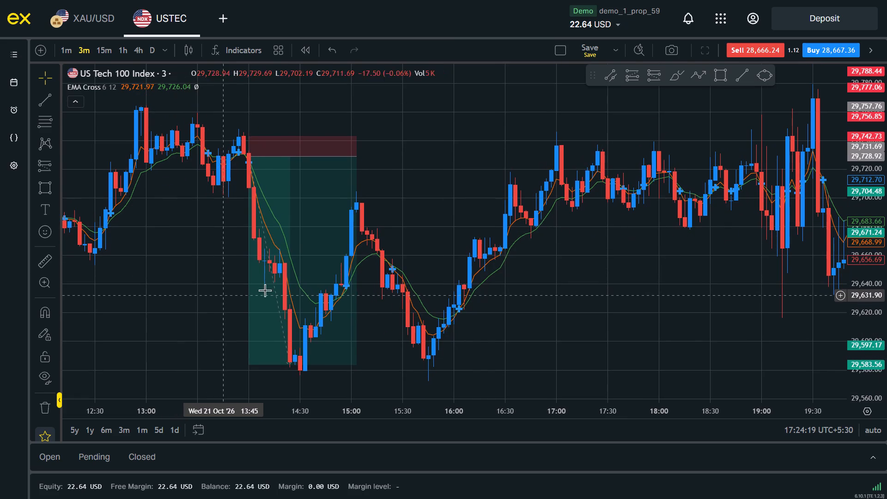
left_click_drag(498, 245, 663, 243)
scroll(663, 243, "down", 4)
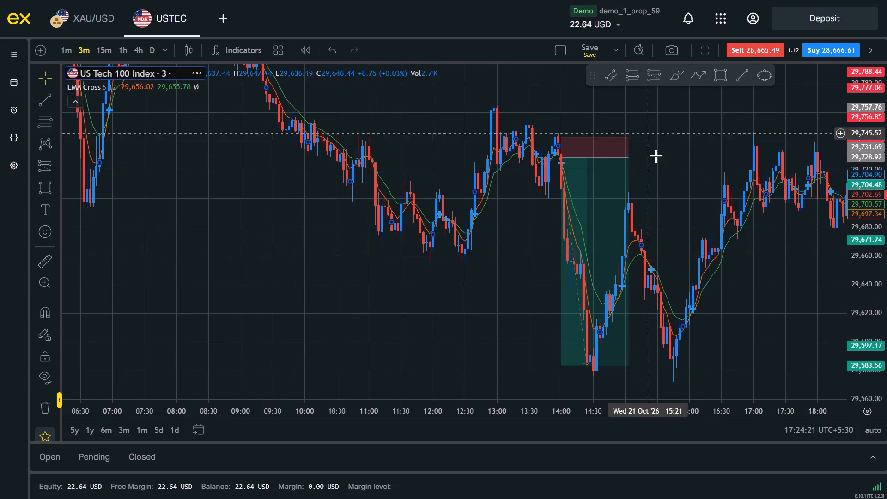
left_click_drag(662, 175, 674, 201)
scroll(674, 200, "up", 3)
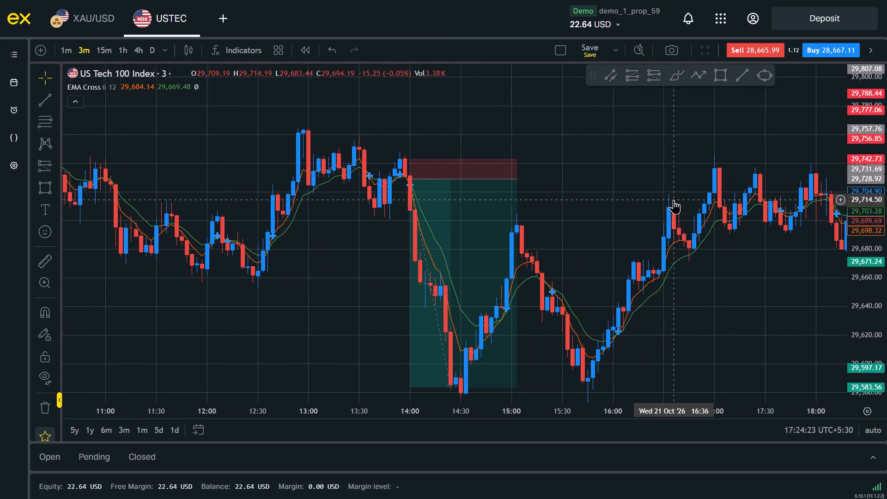
scroll(674, 200, "up", 1)
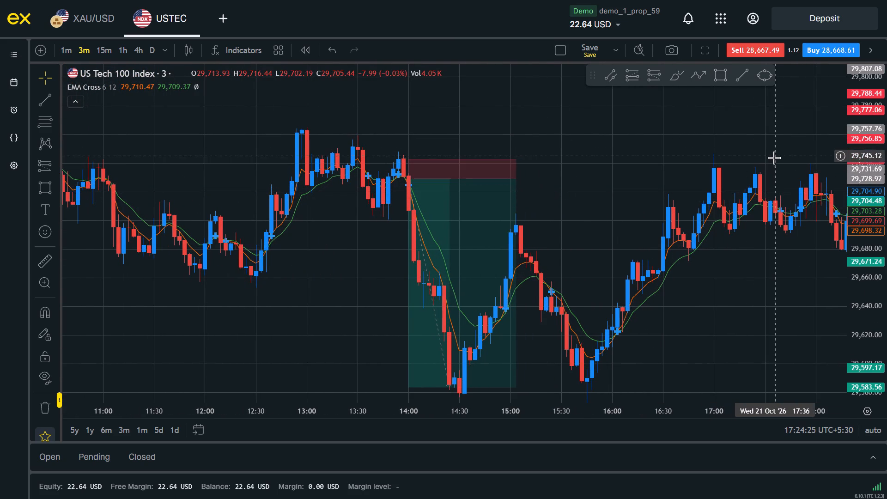
left_click_drag(775, 162, 260, 212)
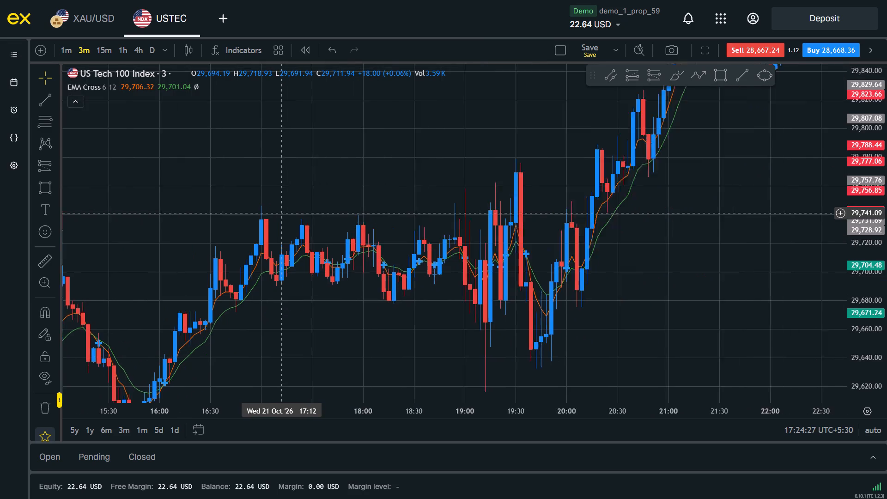
left_click_drag(260, 212, 243, 202)
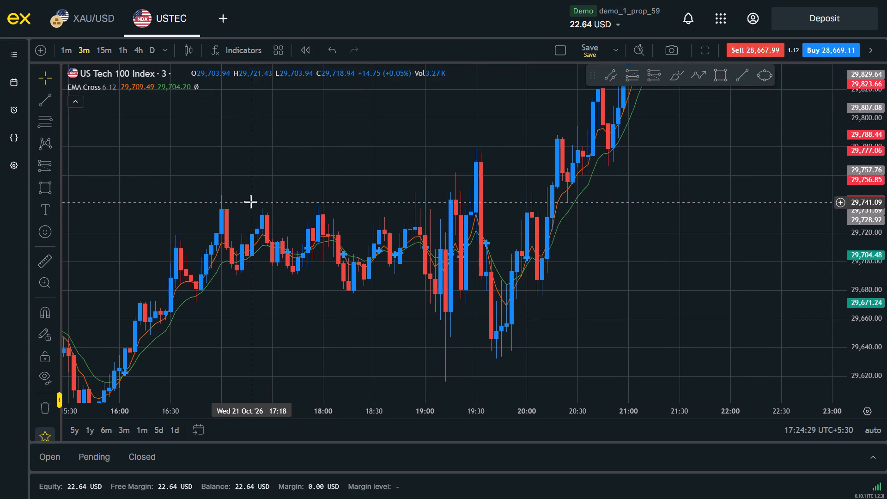
left_click_drag(251, 201, 271, 207)
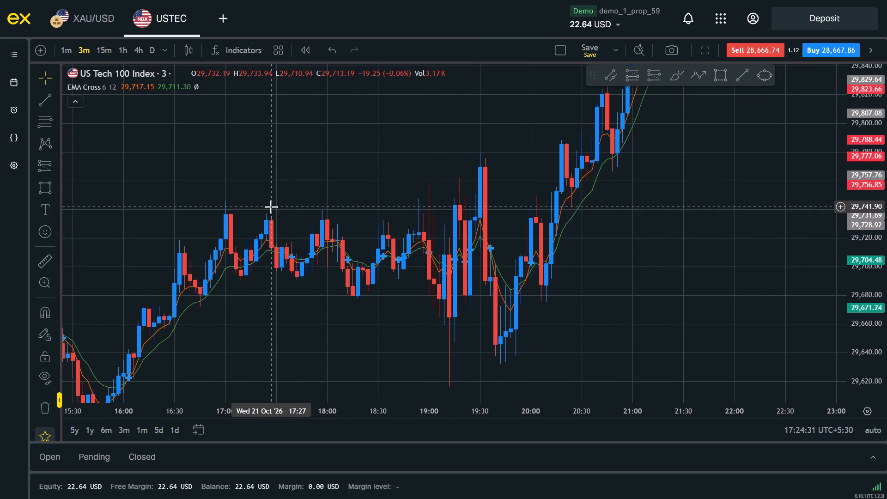
scroll(271, 207, "down", 7)
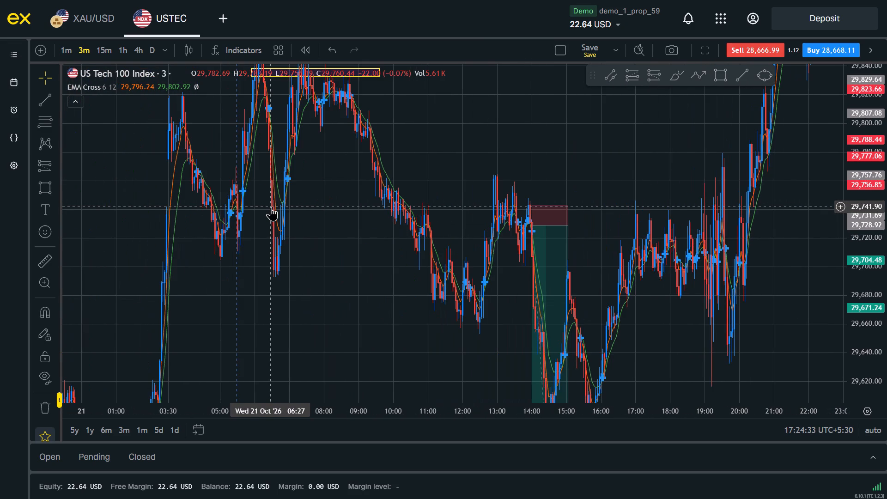
scroll(271, 207, "up", 5)
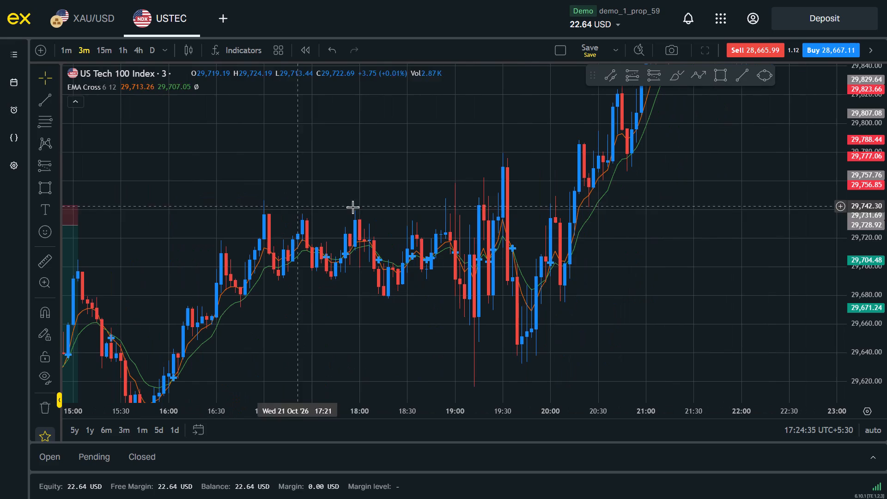
left_click_drag(641, 210, 506, 286)
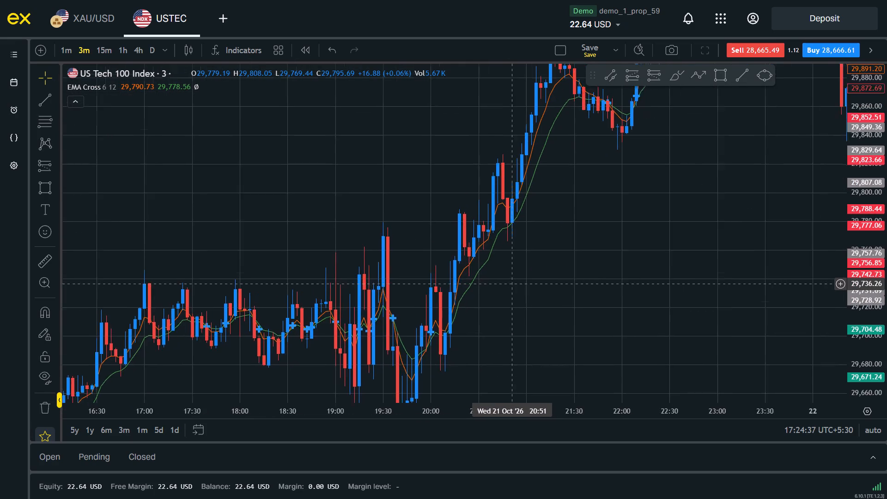
Place a long position at 20:54 on 21 October, entry about 29,797, stop about 29,779, target about 29,892, ending at about 21:27.
left_click_drag(506, 286, 417, 370)
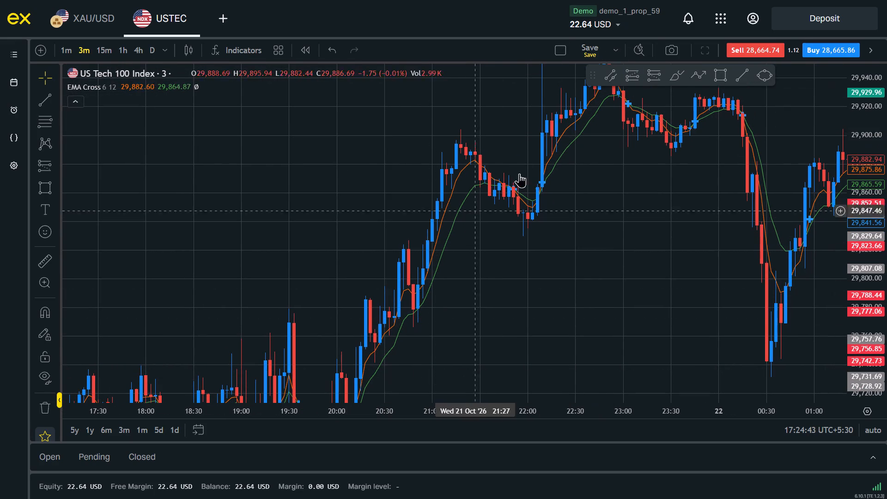
left_click(638, 75)
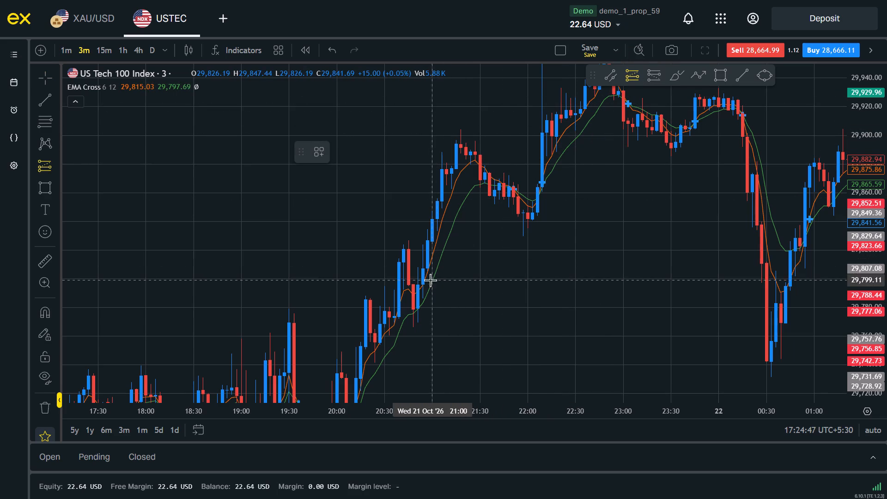
left_click(420, 283)
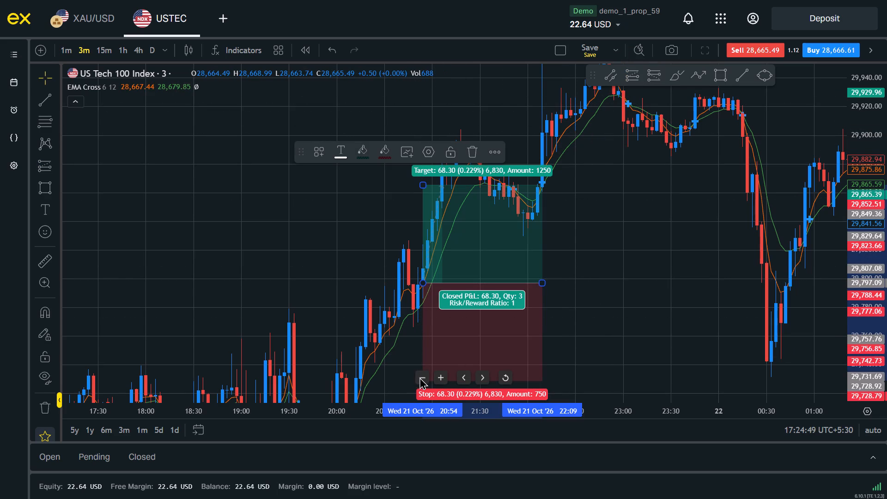
left_click_drag(407, 377, 381, 364)
left_click_drag(405, 369, 402, 299)
left_click_drag(402, 349, 389, 382)
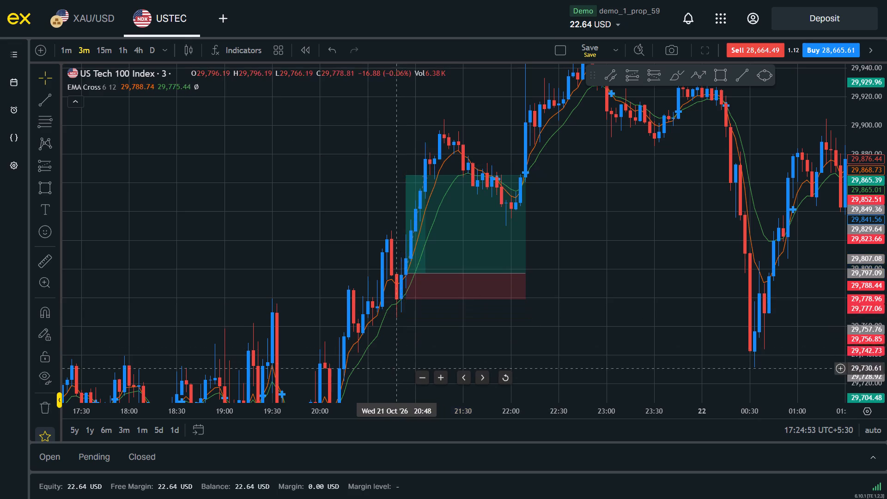
left_click_drag(389, 382, 382, 427)
left_click_drag(392, 235, 400, 198)
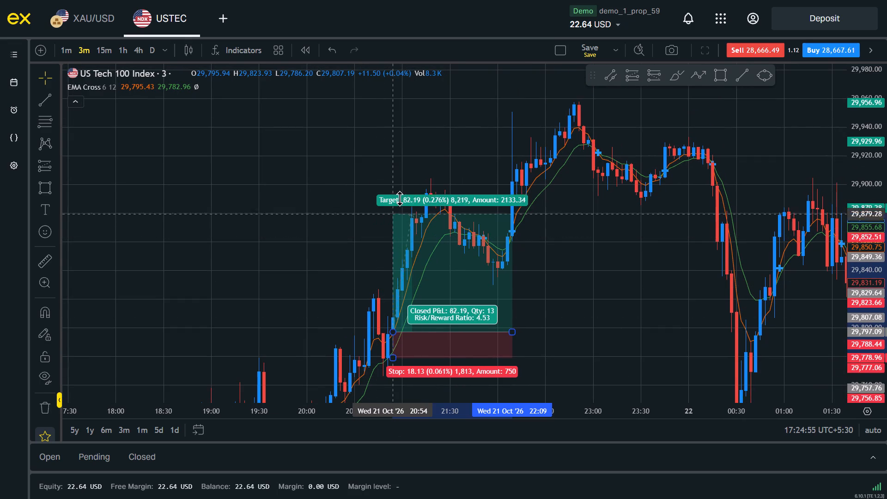
left_click_drag(400, 198, 400, 196)
left_click(576, 328)
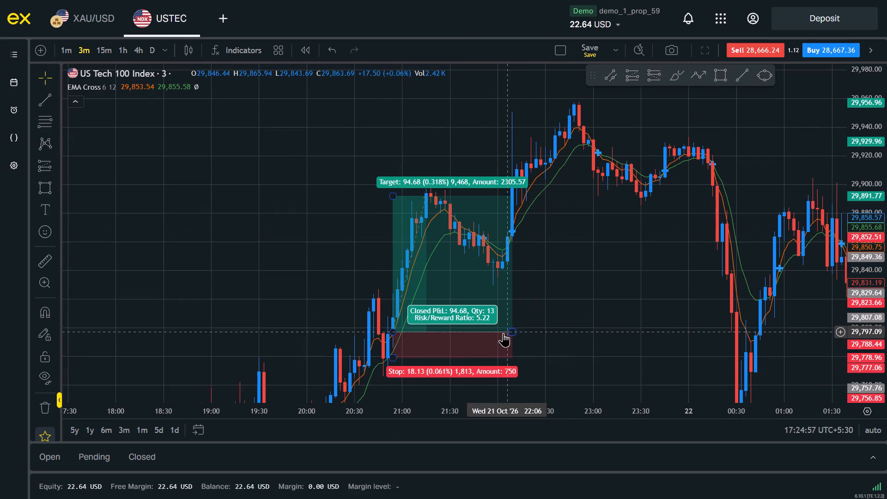
left_click_drag(511, 331, 444, 312)
left_click(584, 310)
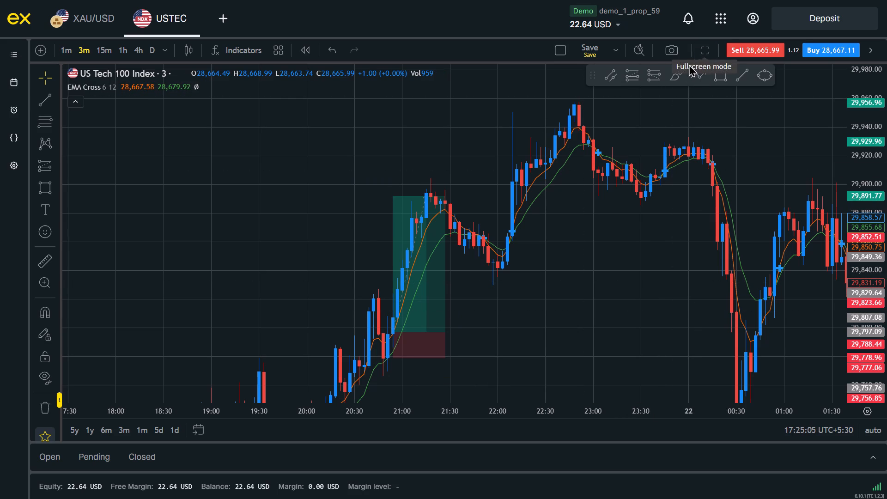
Switch to the real-account charts and examine the current US Tech 100 and XAU/USD price action on 30 October.
key("ctrl+Tab")
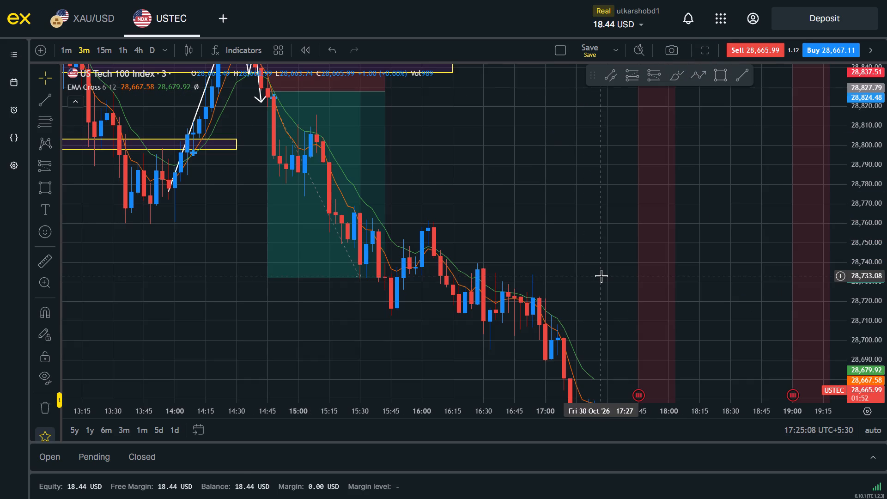
left_click_drag(680, 363, 577, 206)
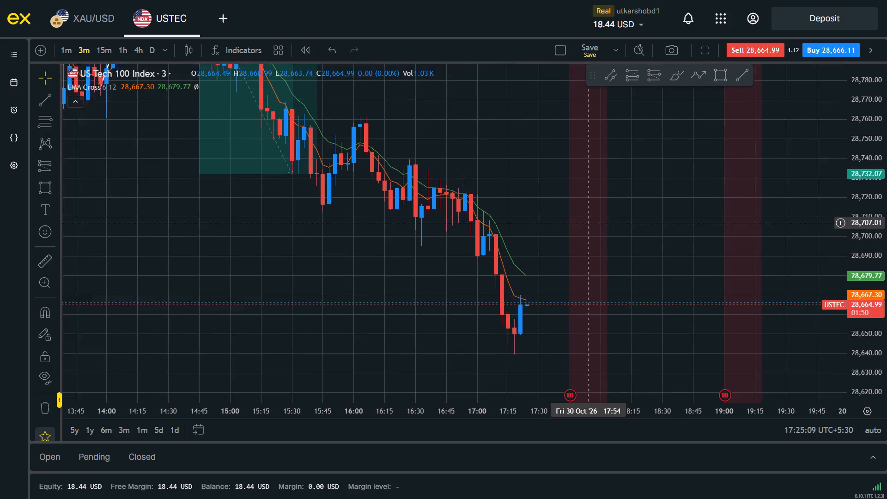
left_click_drag(577, 206, 607, 256)
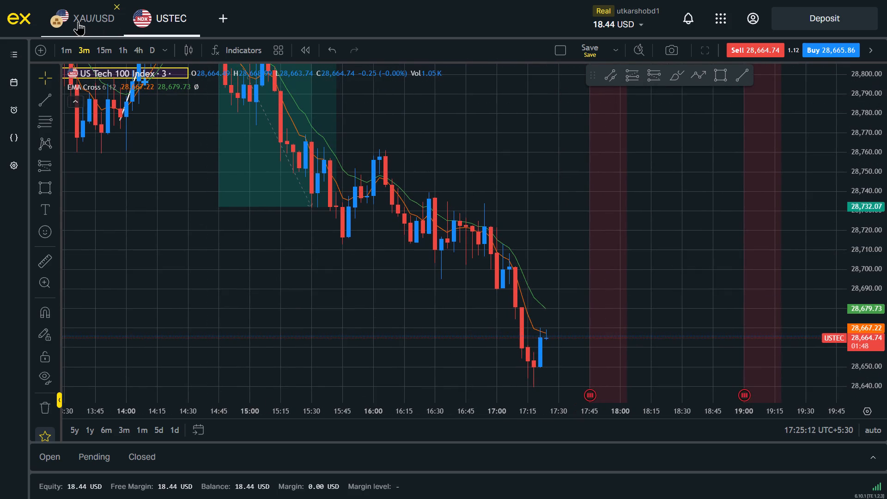
left_click(78, 22)
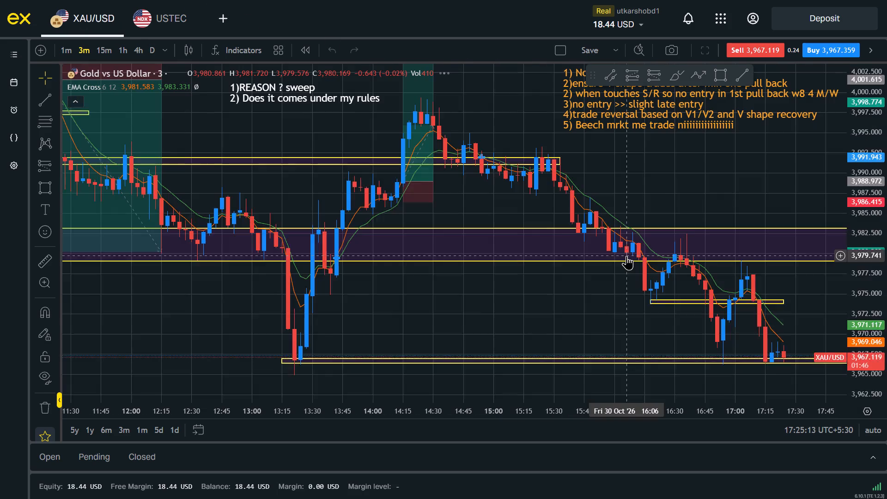
left_click_drag(799, 334, 572, 218)
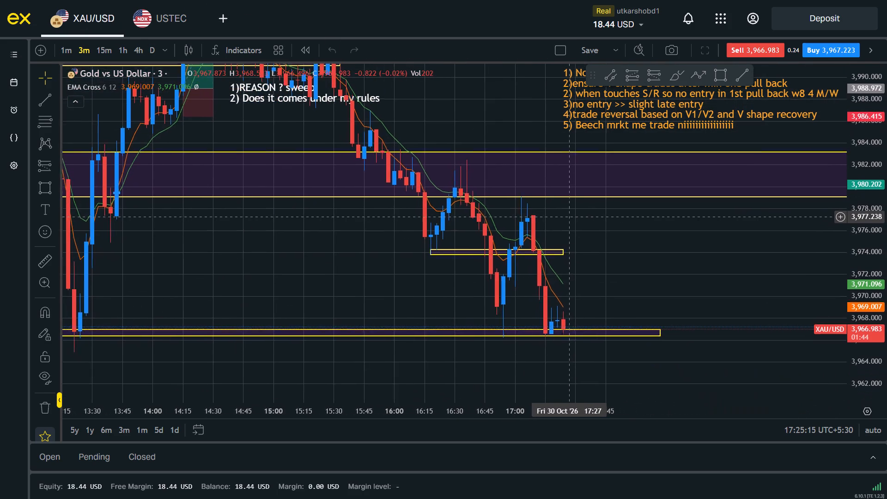
left_click_drag(572, 218, 573, 219)
left_click_drag(586, 232, 740, 243)
scroll(740, 243, "up", 3)
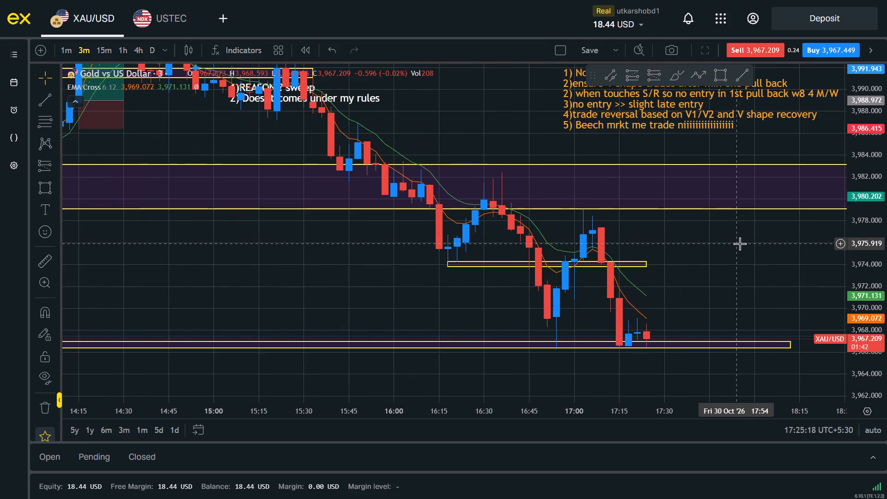
scroll(740, 243, "down", 3)
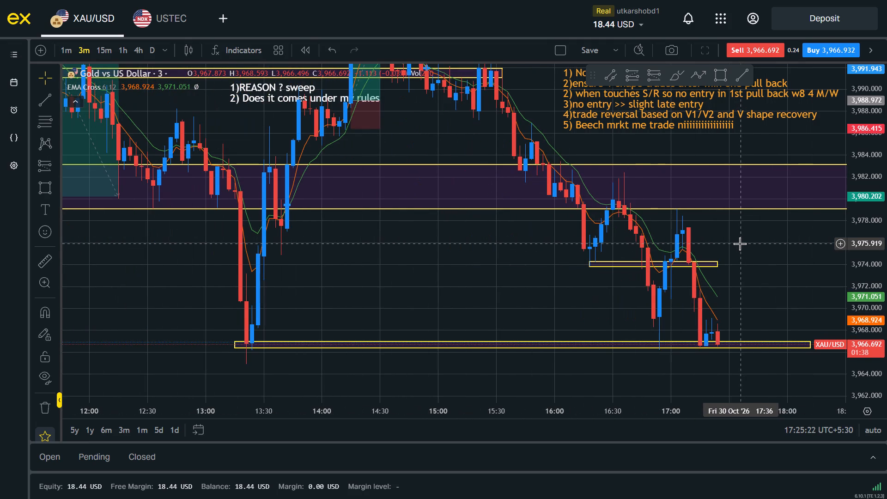
Return to the demo-account US Tech 100 chart and show it full screen.
key("ctrl+Tab")
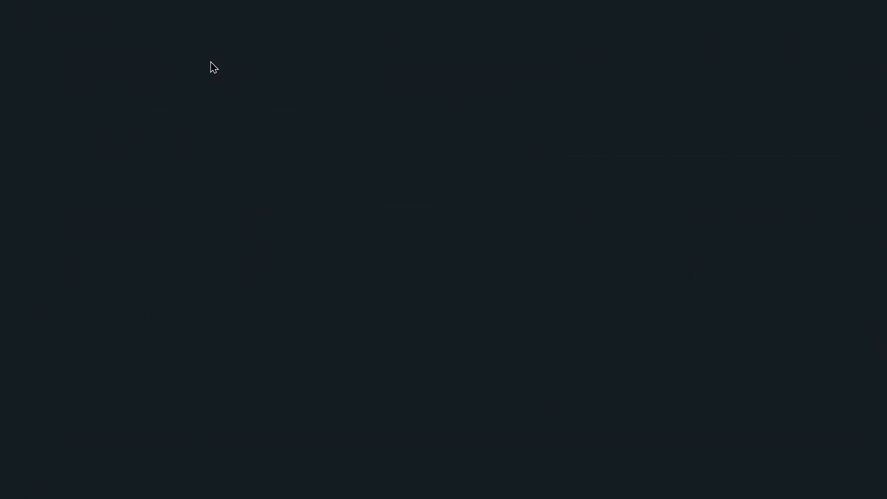
key("ctrl+Tab")
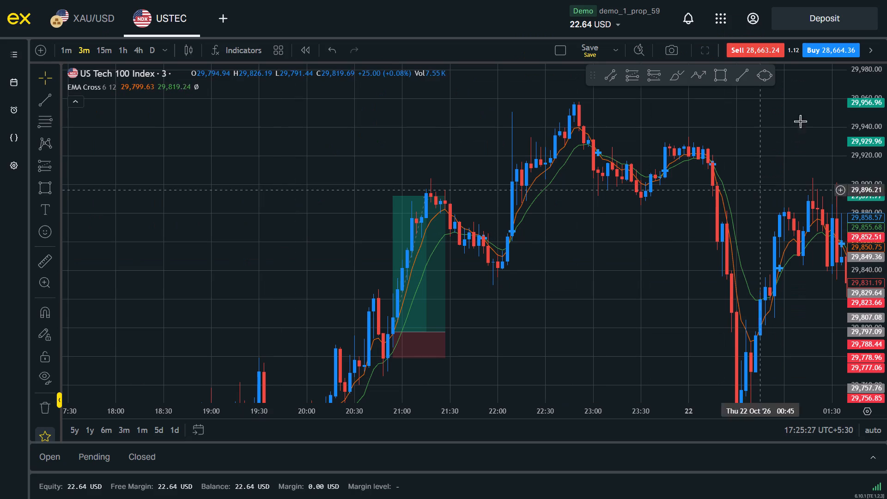
left_click(705, 56)
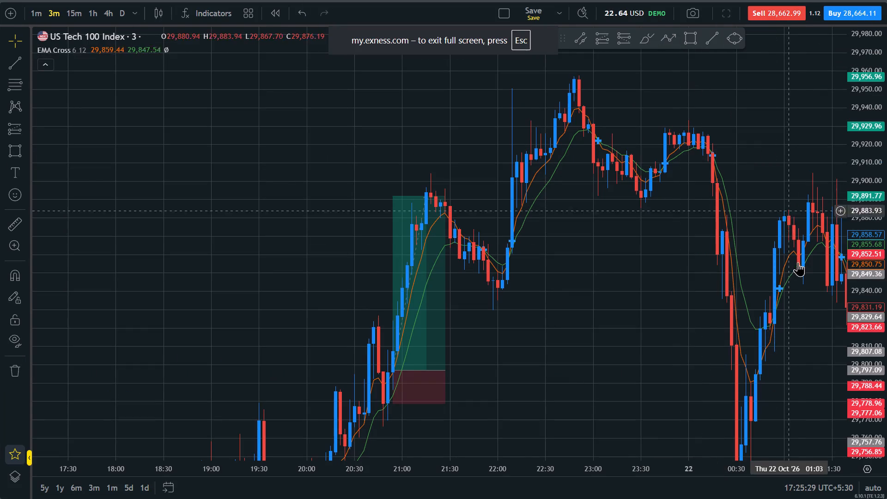
Examine the price action after the 20:54 long position, on towards 04:00 on 22 October.
left_click_drag(777, 265, 536, 142)
left_click_drag(762, 241, 455, 166)
Bring up the open windows for switching away from the chart.
key("alt+Tab")
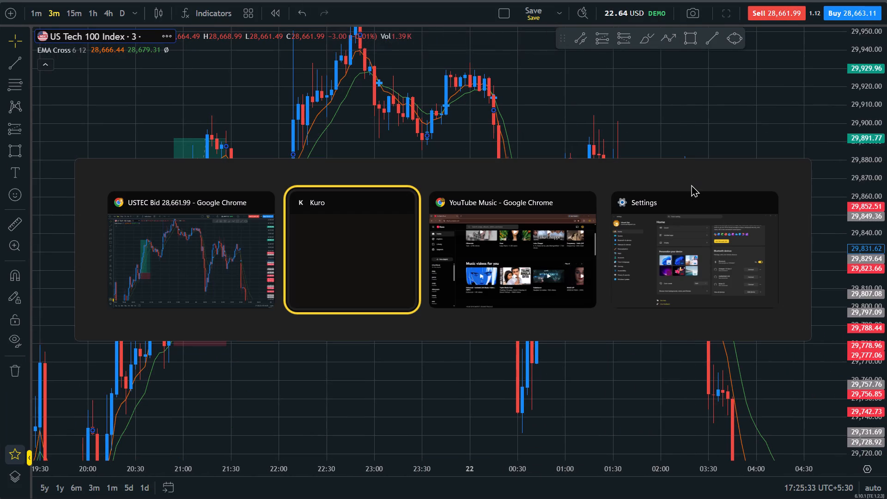
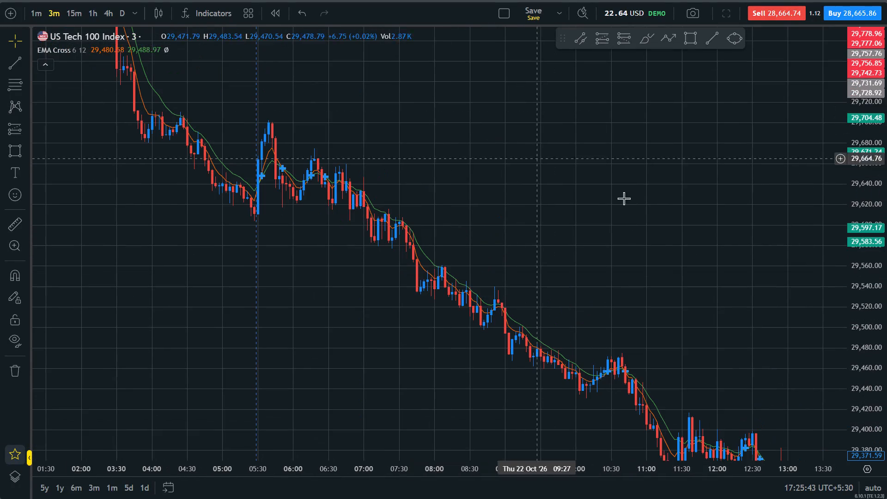
Examine the earlier US Tech 100 three-minute price action around the start of 22 October.
left_click_drag(253, 103, 745, 275)
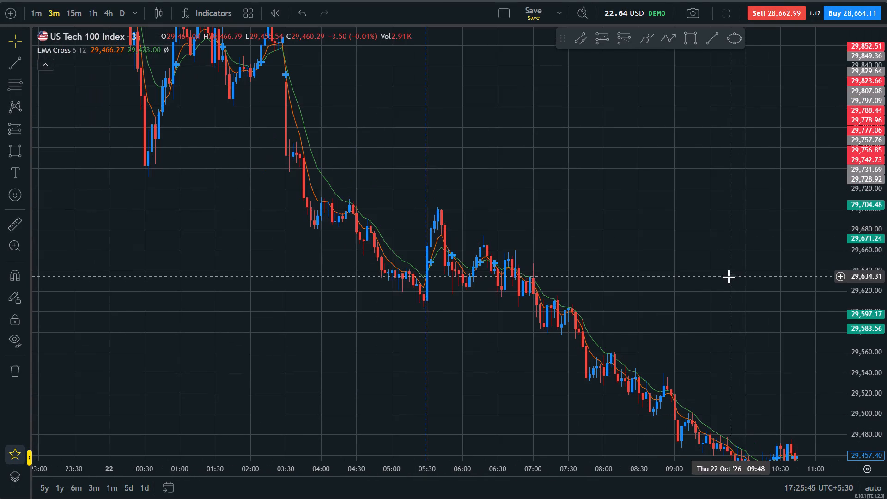
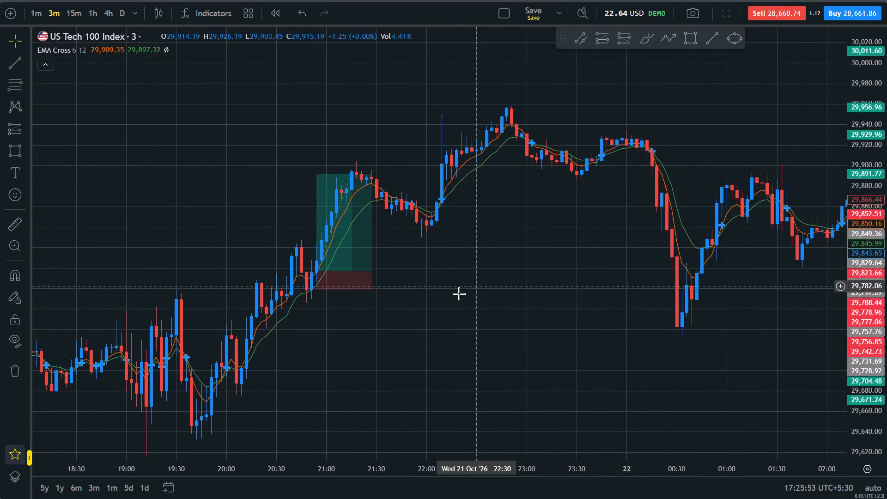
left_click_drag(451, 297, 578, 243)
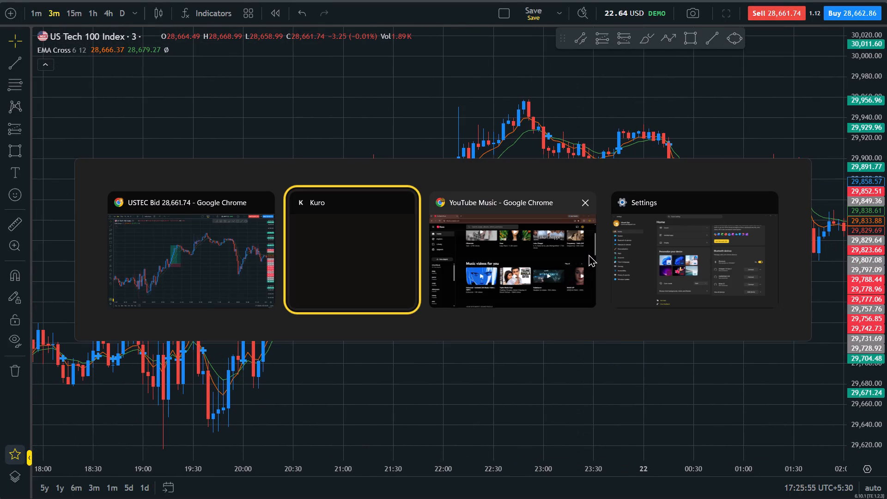